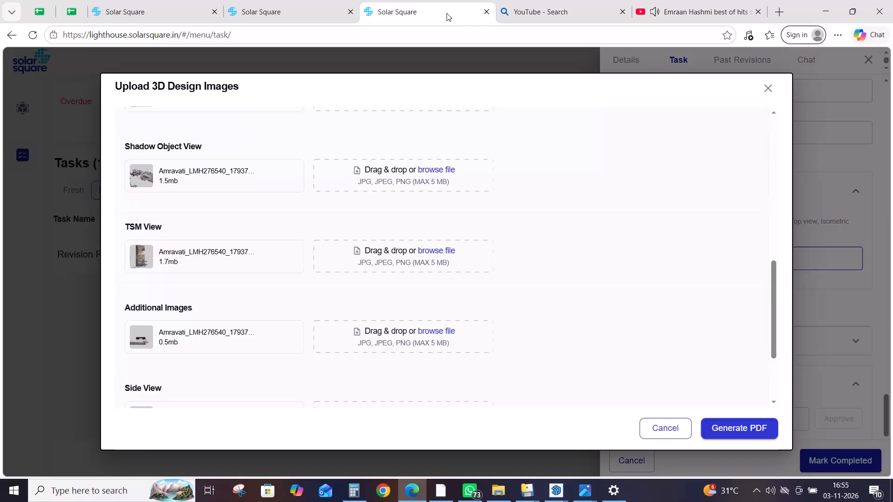
click(295, 0)
click(462, 168)
click(424, 256)
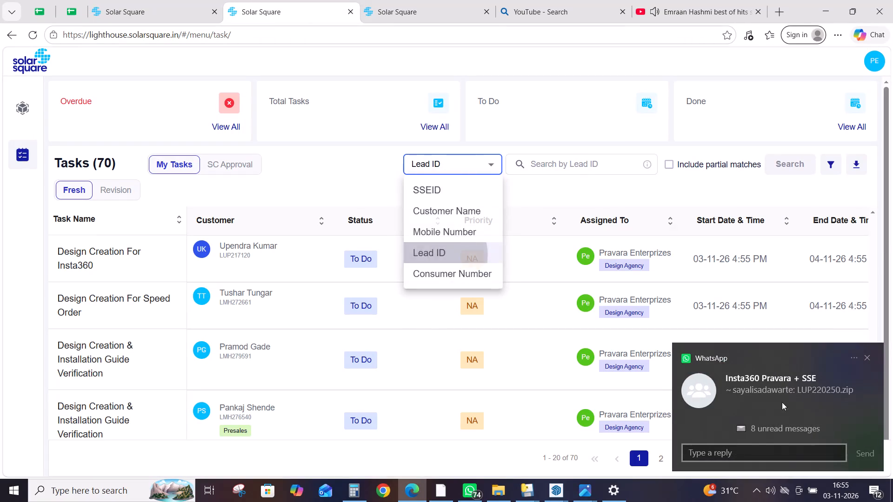
drag(780, 404, 892, 382)
drag(121, 193, 135, 192)
click(558, 169)
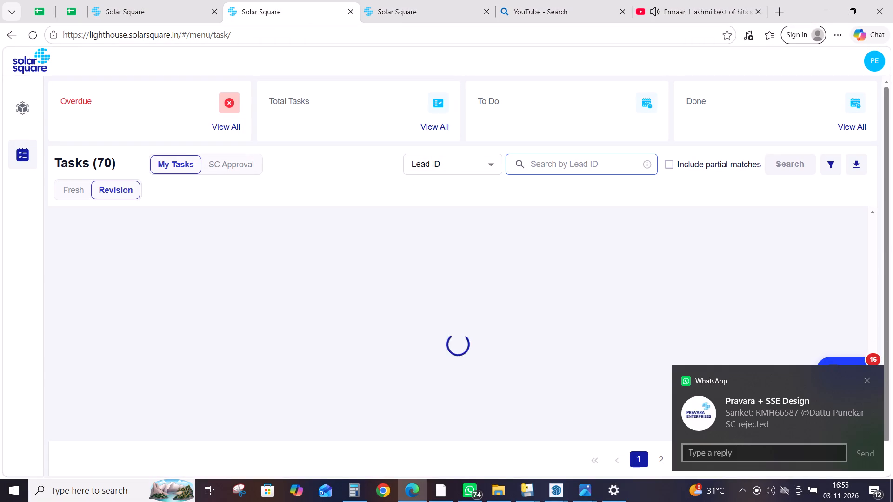
key(ctrl+v)
key(Return)
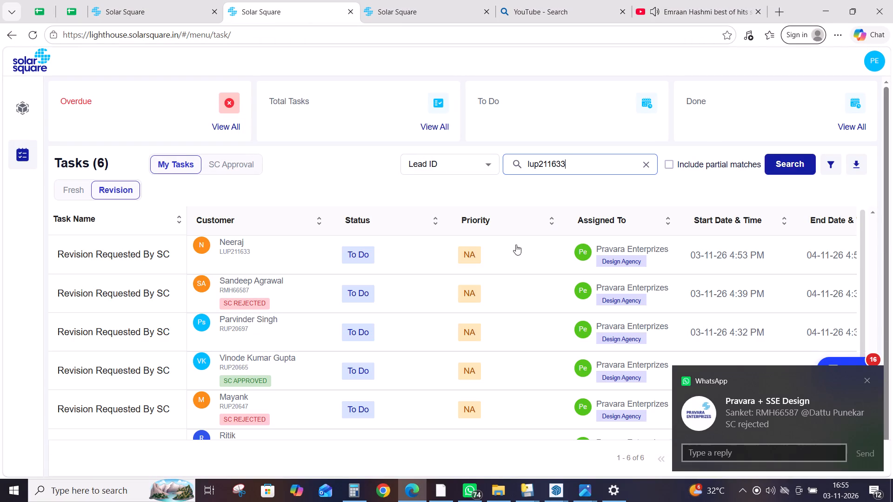
click(793, 170)
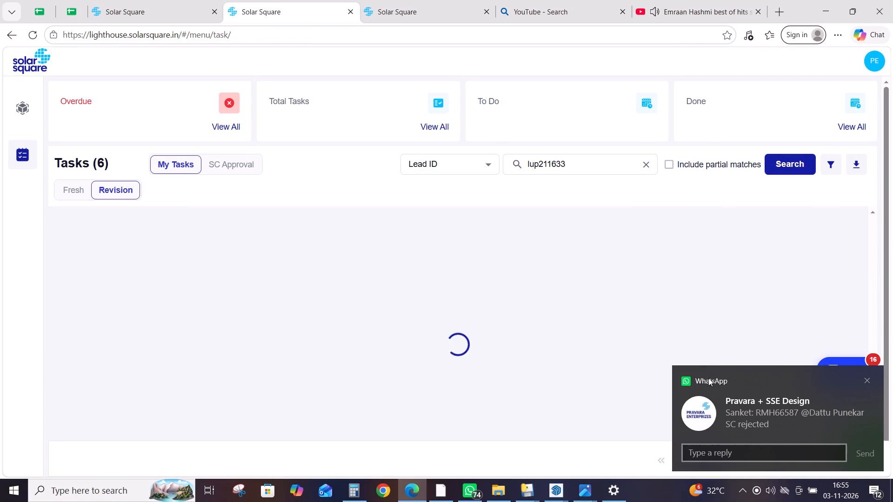
drag(724, 395, 818, 382)
drag(632, 366, 620, 350)
Open the lead's revision task, review its design revision details and SC comments, and open the attached WhatsApp image.
click(547, 258)
click(676, 64)
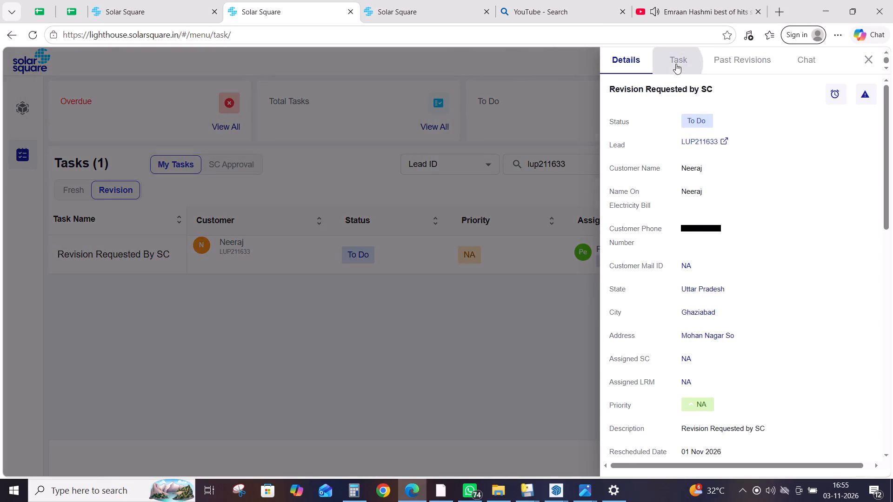
click(719, 284)
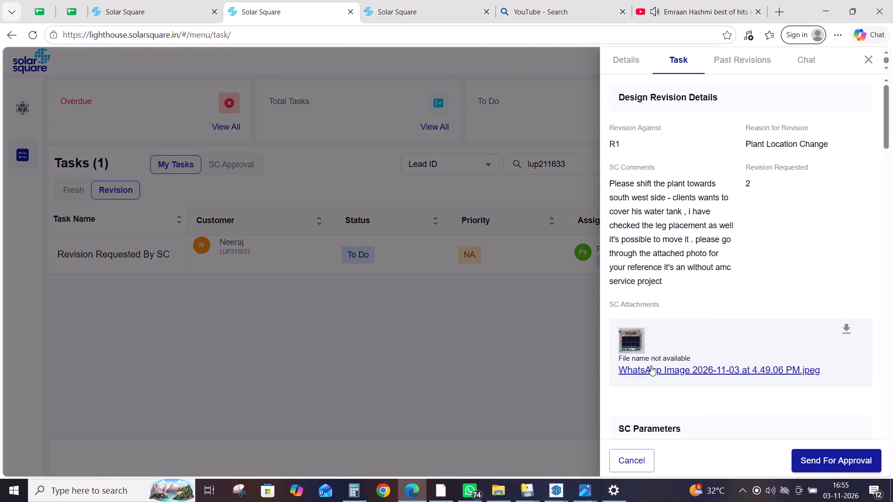
click(649, 368)
click(760, 290)
scroll(763, 278, down, 3)
click(479, 356)
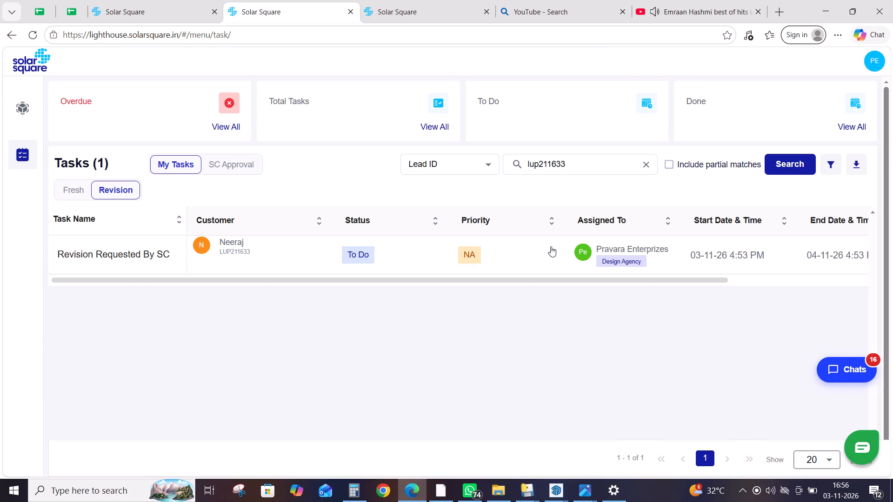
click(551, 246)
click(659, 50)
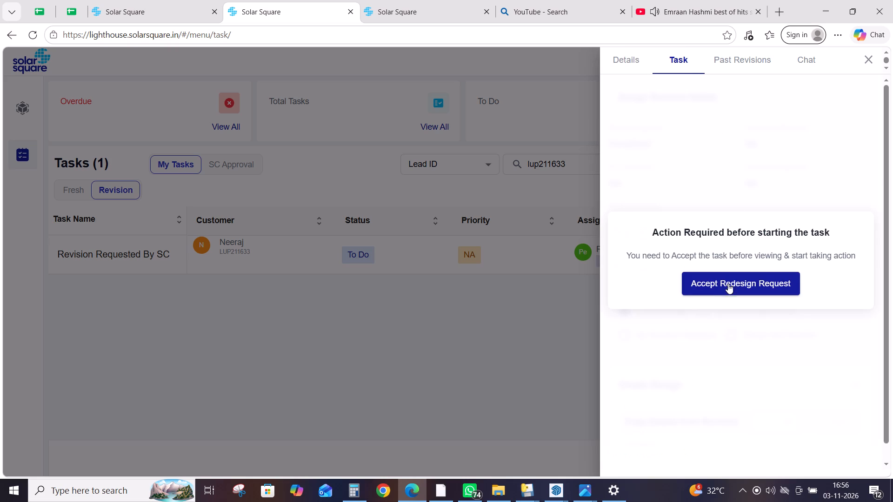
click(728, 284)
Capture a full-screen snip showing the task's design revision details and SC comments.
key(shift+super+s)
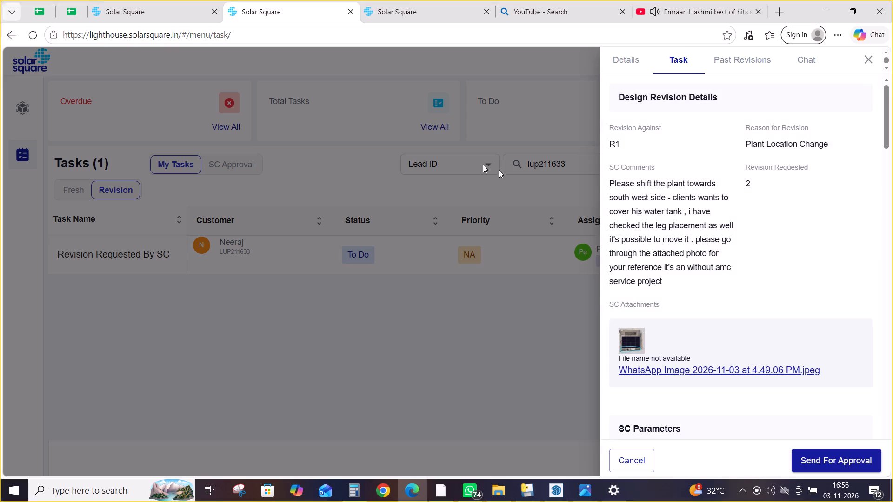
drag(0, 0, 892, 501)
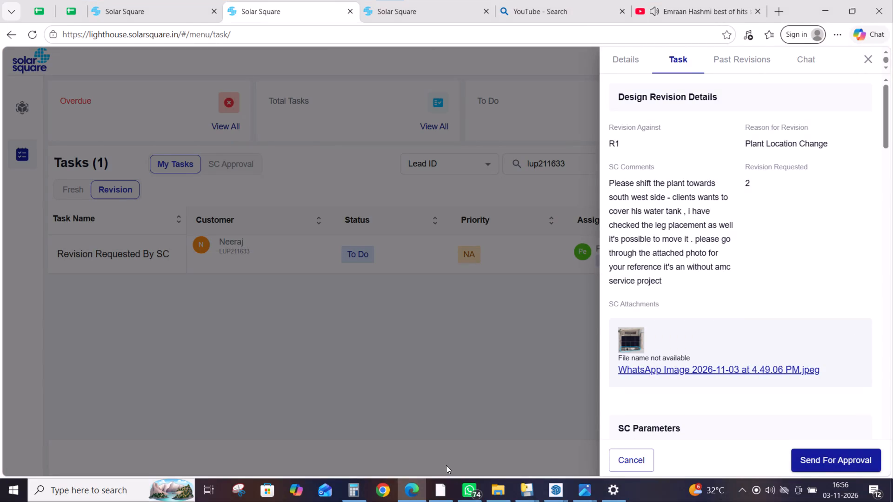
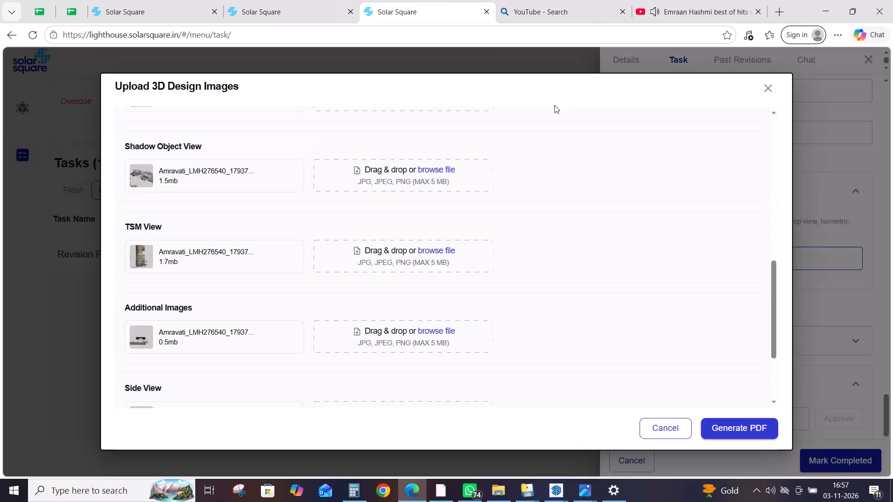
Add the isometric_1_001 snapshot as a second image under Side View in the internal team designs.
scroll(384, 284, down, 3)
scroll(276, 309, down, 1)
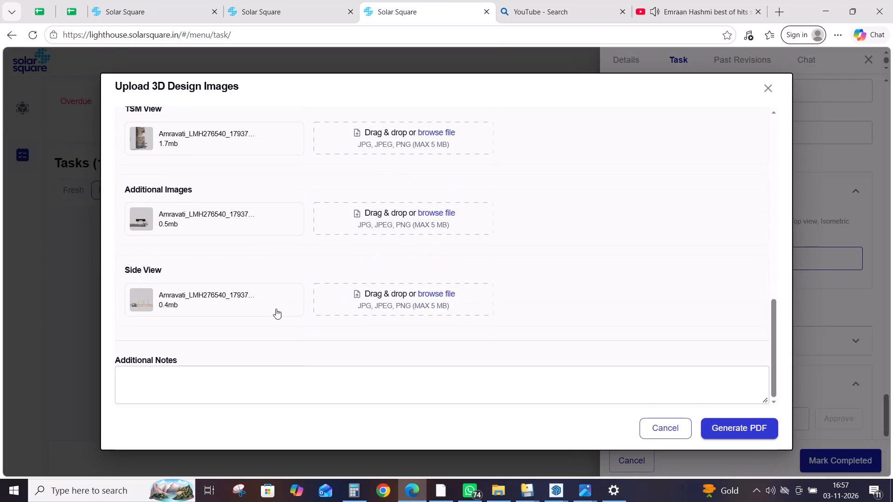
click(368, 299)
click(324, 175)
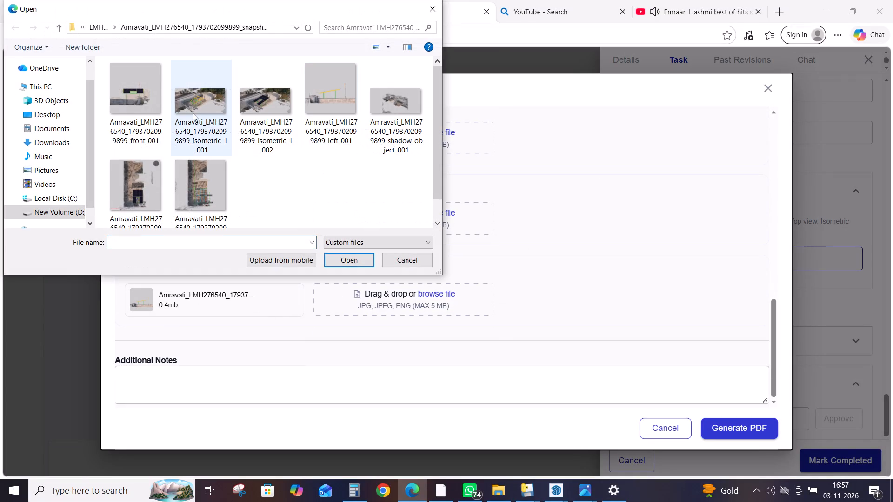
double_click(193, 113)
Enter the additional note "There will be shadow loss - _4.72 _%" from the saved clipboard snippets.
scroll(335, 281, down, 6)
click(220, 392)
key(super+v)
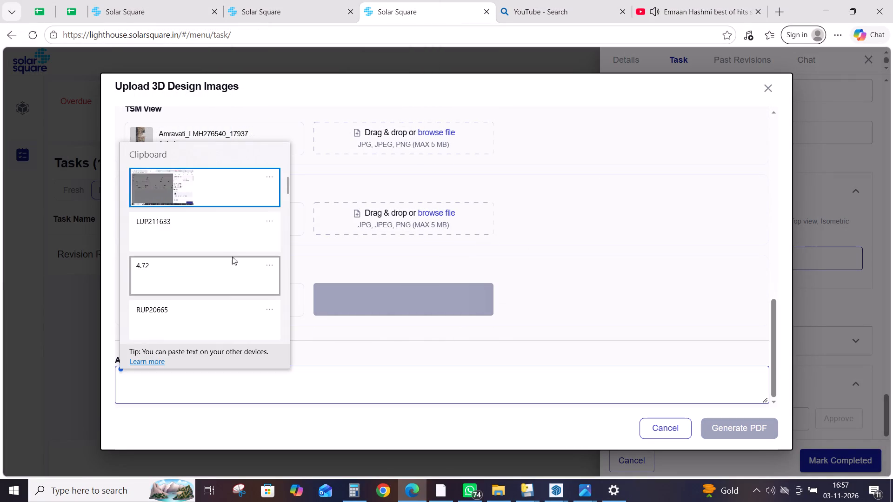
scroll(230, 244, down, 20)
scroll(230, 244, down, 18)
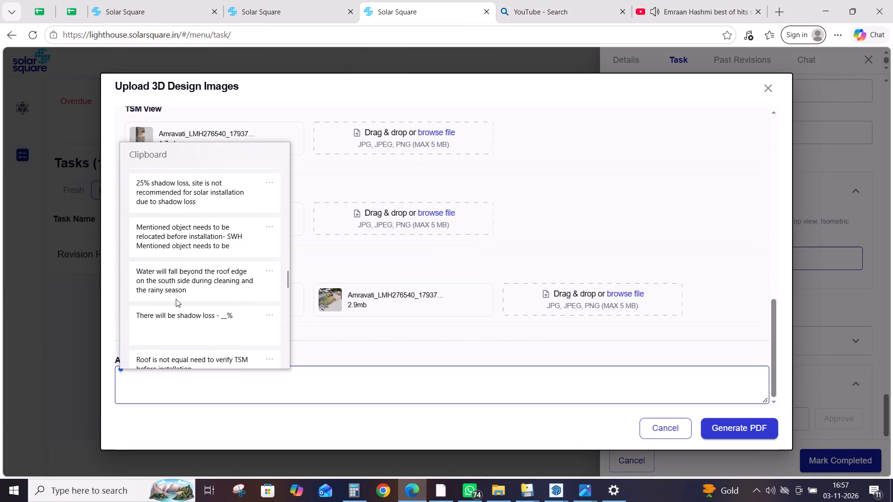
click(175, 310)
key(ctrl+v)
click(249, 376)
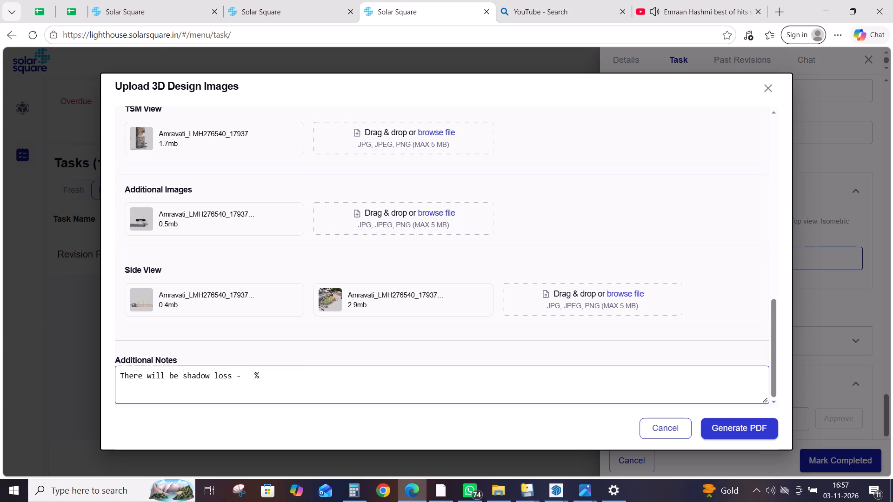
key(super+v)
click(279, 288)
key(ctrl+v)
Add a second line to the additional notes reading "overhang at north side 250 mm".
click(308, 376)
key(shift+Return)
key(BackSpace)
key(BackSpace)
key(BackSpace)
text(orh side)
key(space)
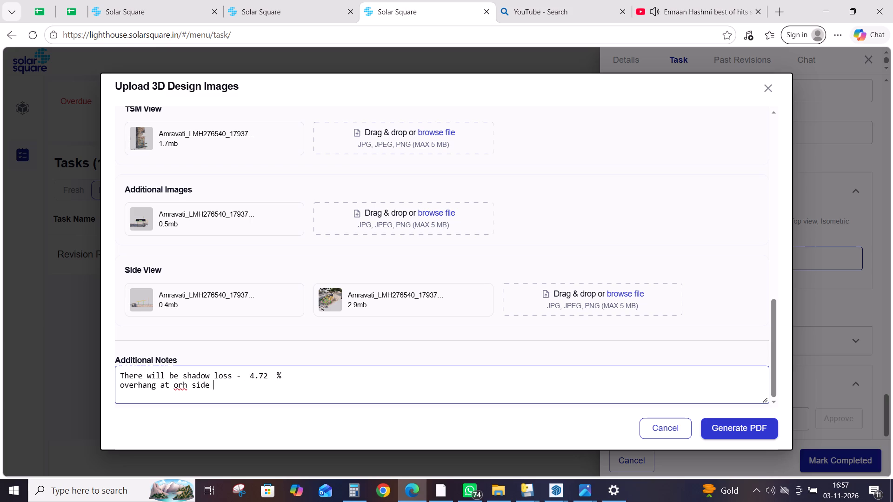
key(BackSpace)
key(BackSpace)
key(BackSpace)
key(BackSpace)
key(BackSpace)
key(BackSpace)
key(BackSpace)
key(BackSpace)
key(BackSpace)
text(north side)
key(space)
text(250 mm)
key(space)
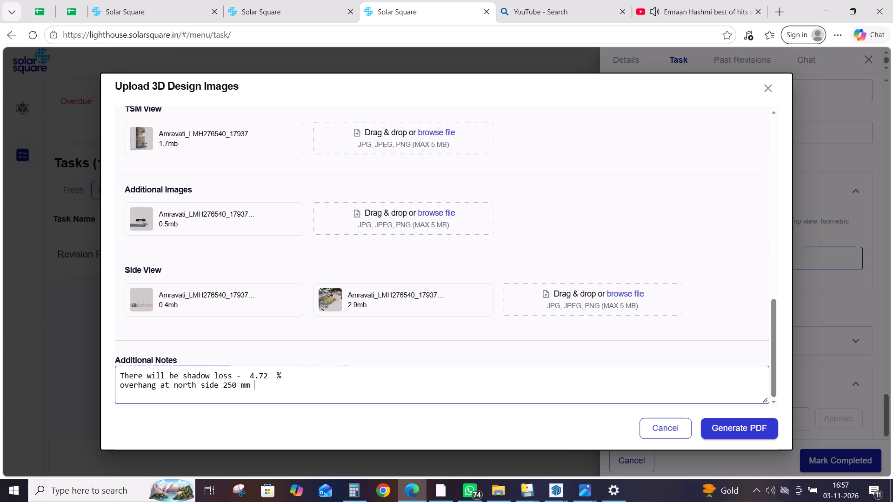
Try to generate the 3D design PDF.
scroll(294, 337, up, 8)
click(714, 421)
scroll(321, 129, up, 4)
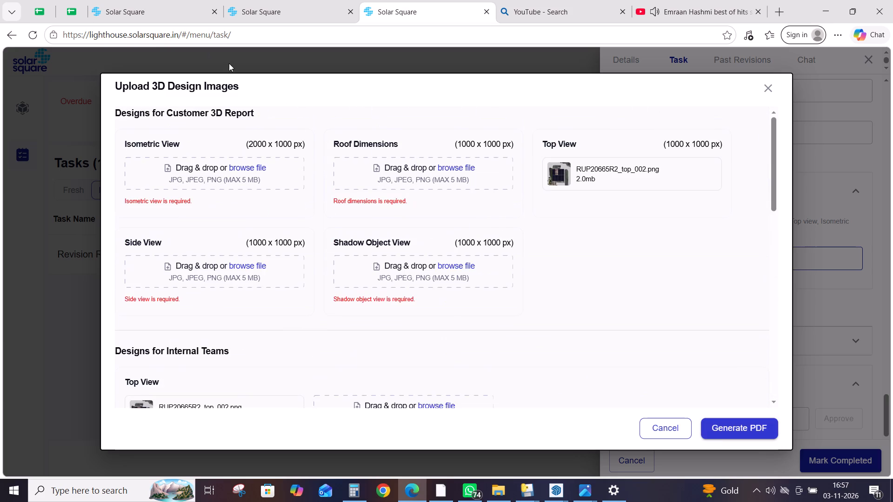
In the customer report designs, add isometric_1_002 as the Isometric View and the 1.7 MB overhead roof snapshot as Roof Dimensions.
scroll(441, 215, down, 1)
scroll(440, 220, up, 3)
click(205, 174)
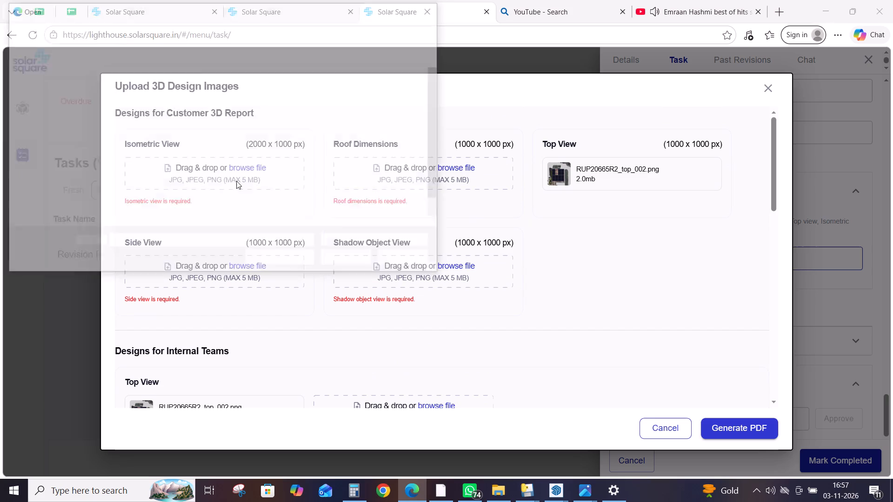
double_click(262, 99)
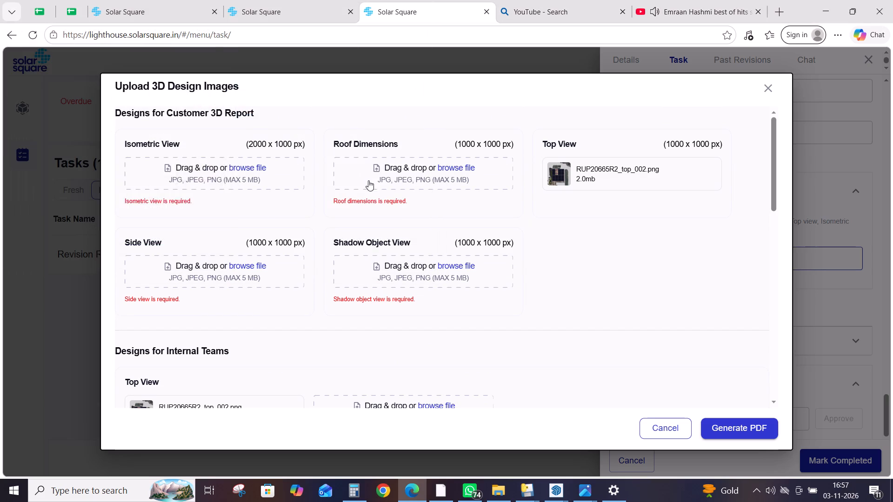
click(375, 180)
double_click(200, 189)
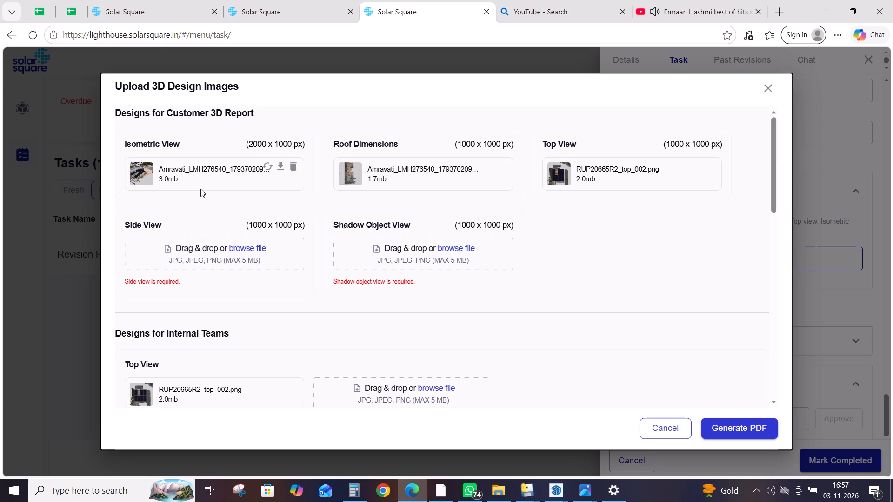
In the customer report designs, add left_001 as the Side View and shadow_object_001 as the Shadow Object View.
click(247, 260)
click(330, 165)
double_click(338, 94)
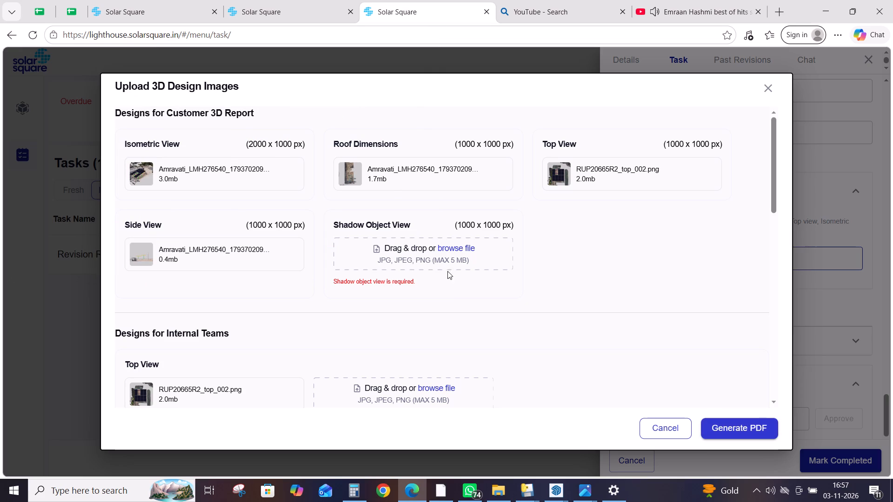
click(421, 262)
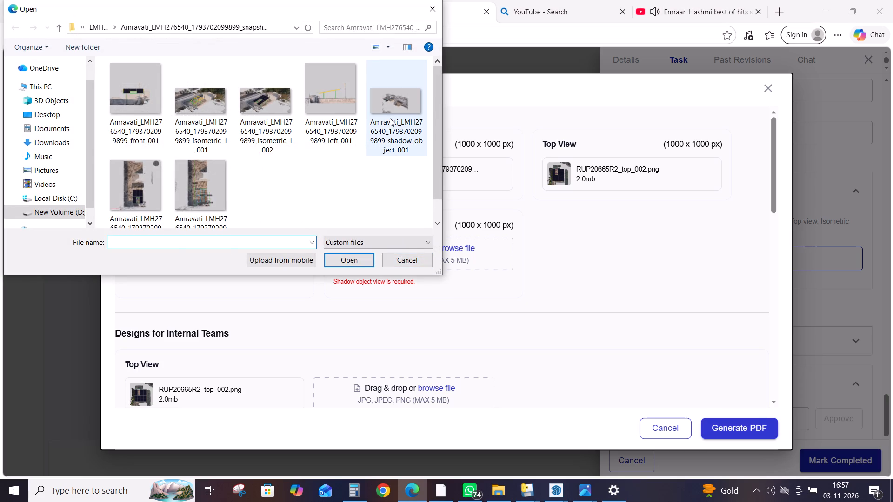
double_click(390, 118)
Preview the customer report's Top View image to check it, and close the preview.
click(591, 173)
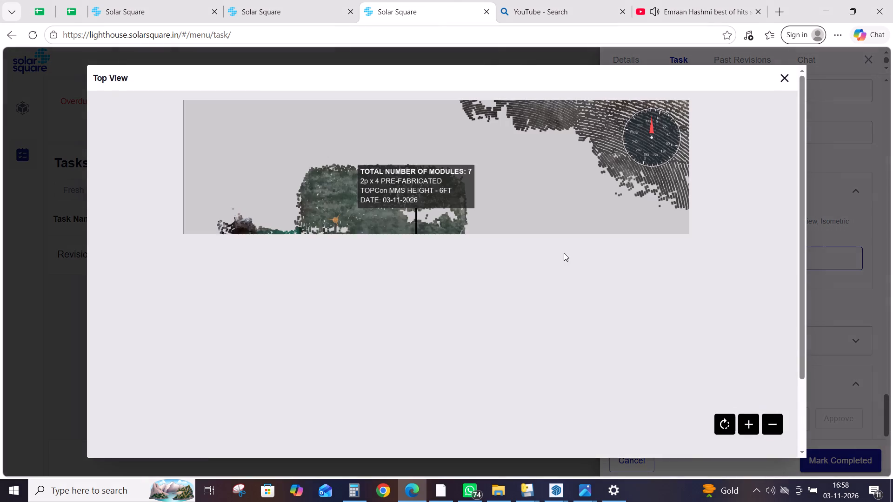
scroll(556, 289, down, 2)
click(862, 280)
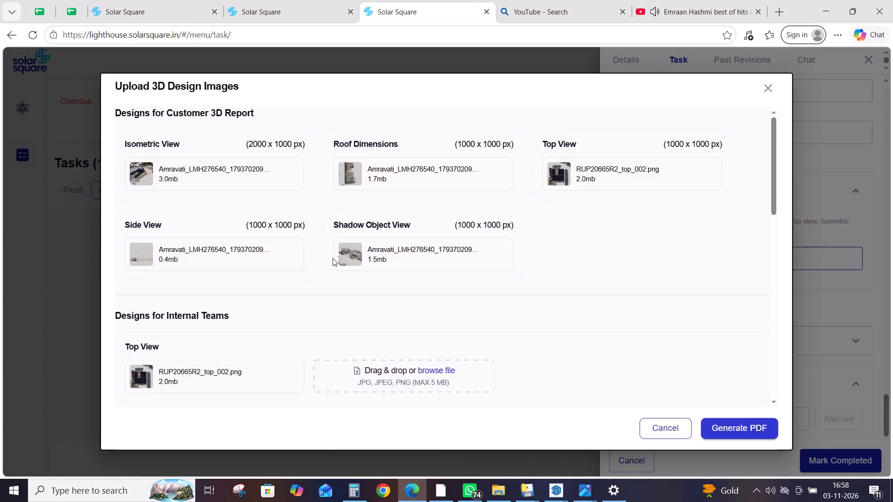
Review the uploaded images and additional notes, and generate the 3D design PDF.
scroll(333, 258, down, 12)
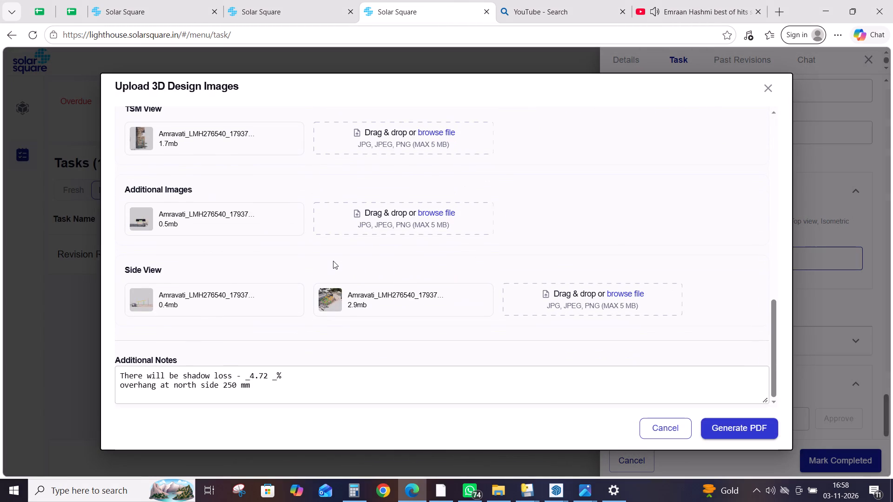
scroll(387, 273, up, 13)
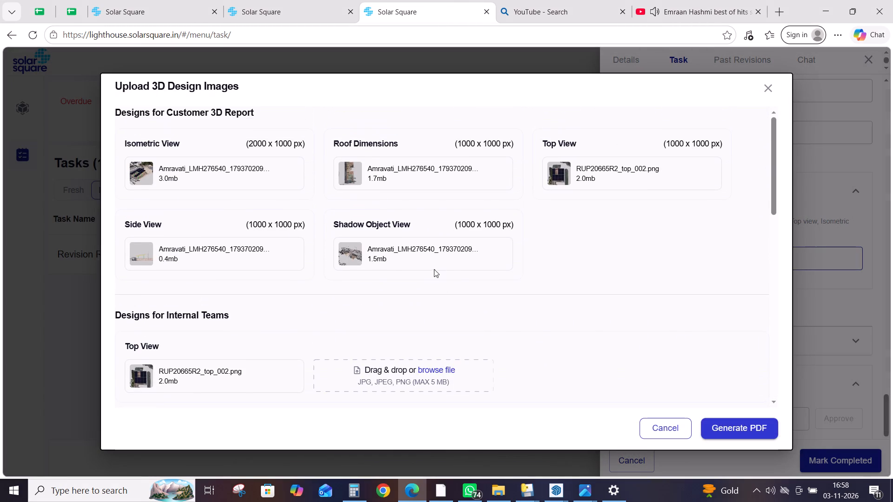
click(737, 428)
scroll(591, 338, down, 4)
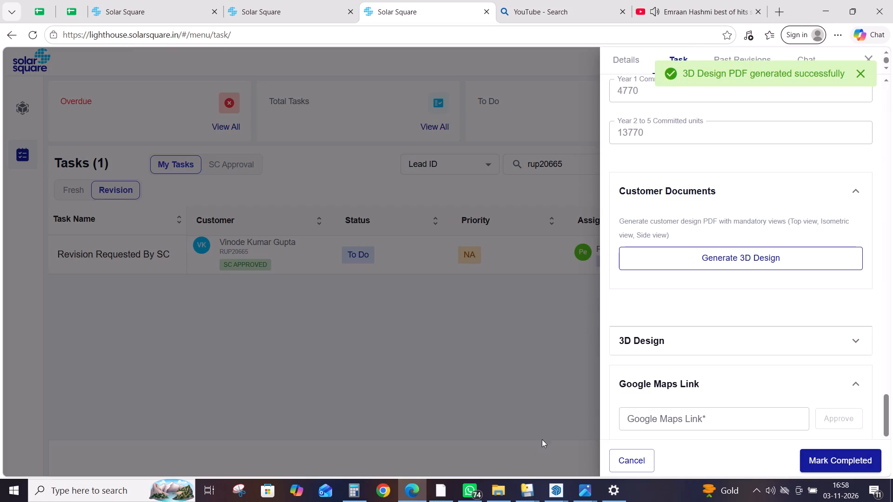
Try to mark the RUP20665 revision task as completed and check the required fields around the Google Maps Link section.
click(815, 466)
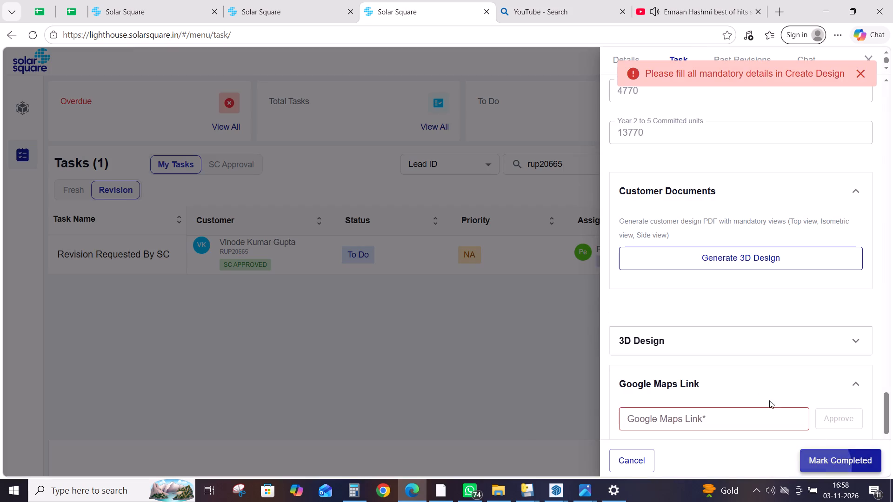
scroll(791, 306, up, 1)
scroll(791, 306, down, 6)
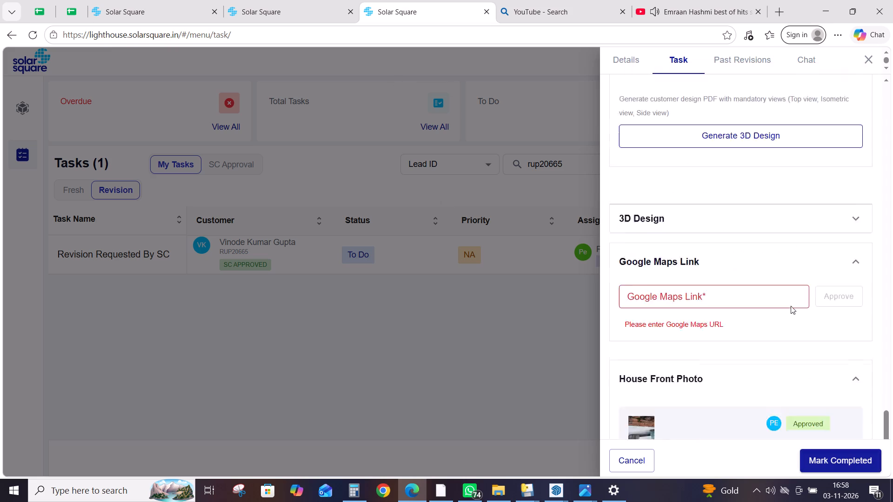
Duplicate the RUP20665 task page in a new browser tab and show its list of revision tasks.
click(293, 9)
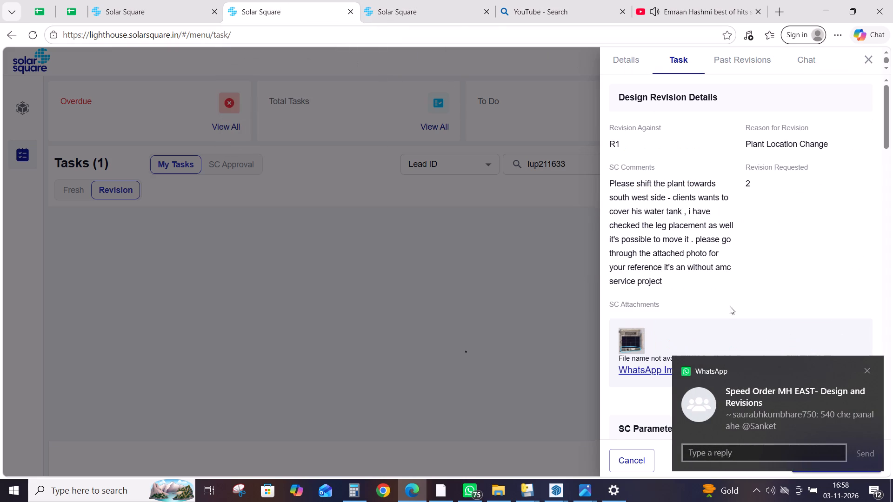
drag(744, 422, 844, 394)
right_click(395, 8)
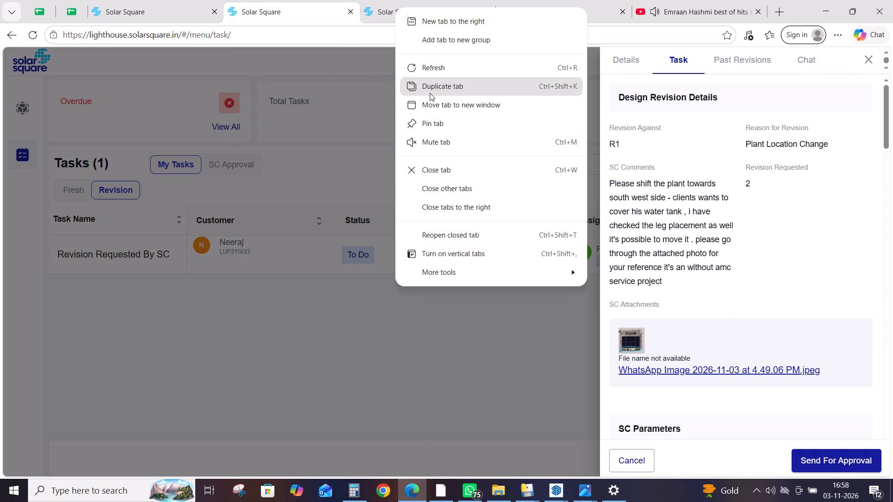
click(430, 93)
click(104, 189)
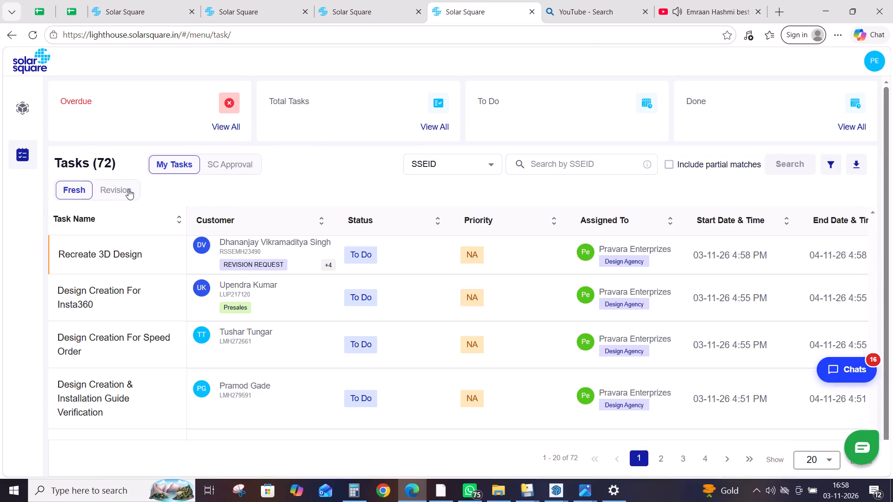
double_click(128, 191)
scroll(351, 339, down, 1)
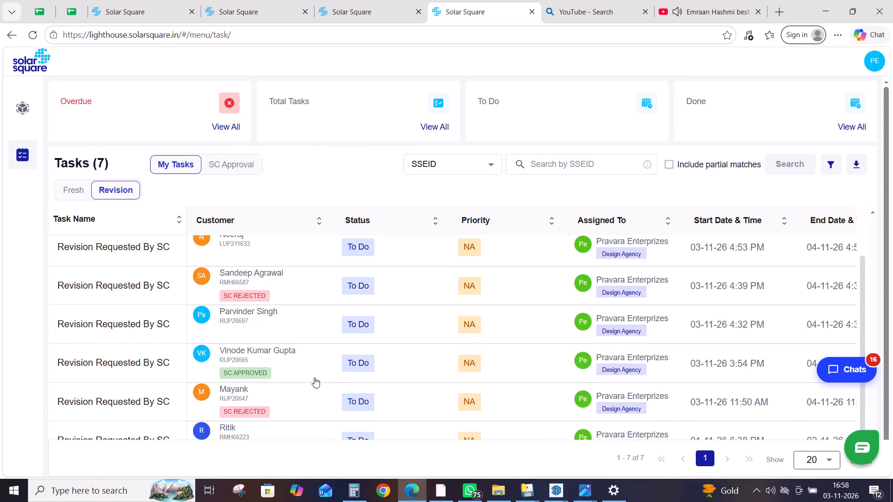
click(294, 374)
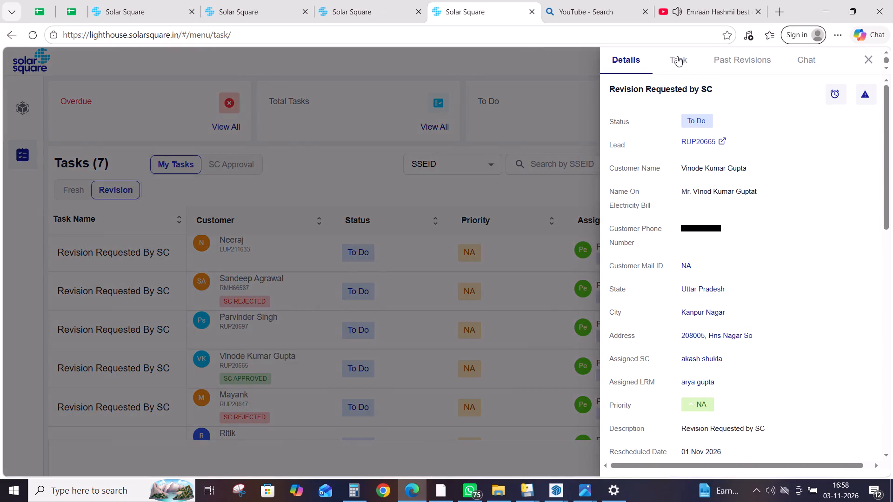
click(677, 56)
click(732, 56)
click(663, 60)
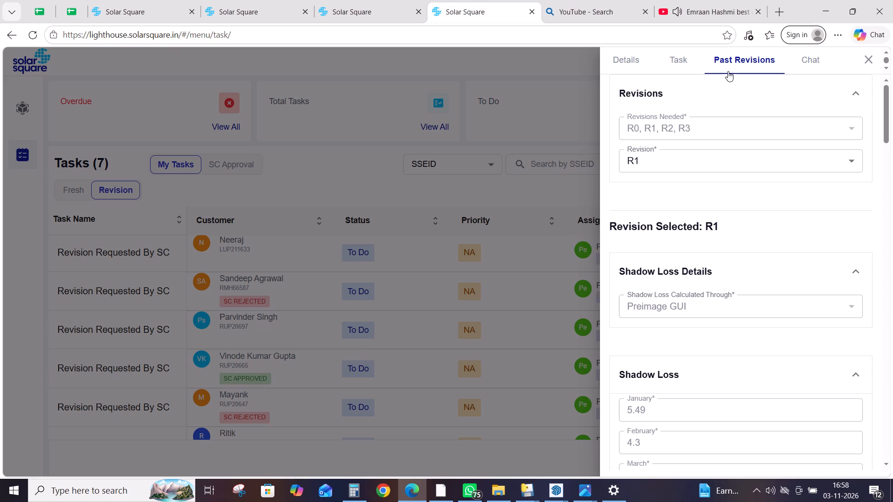
scroll(734, 204, down, 18)
scroll(749, 237, down, 5)
scroll(750, 239, up, 4)
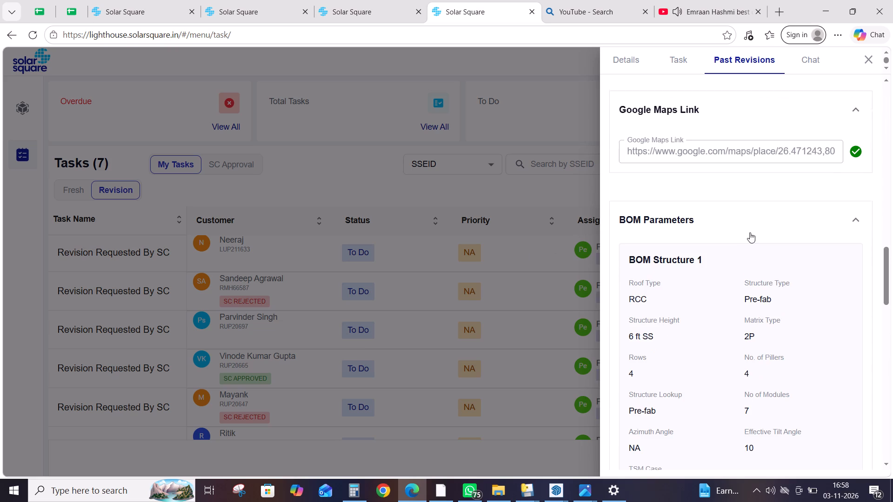
triple_click(723, 158)
click(723, 156)
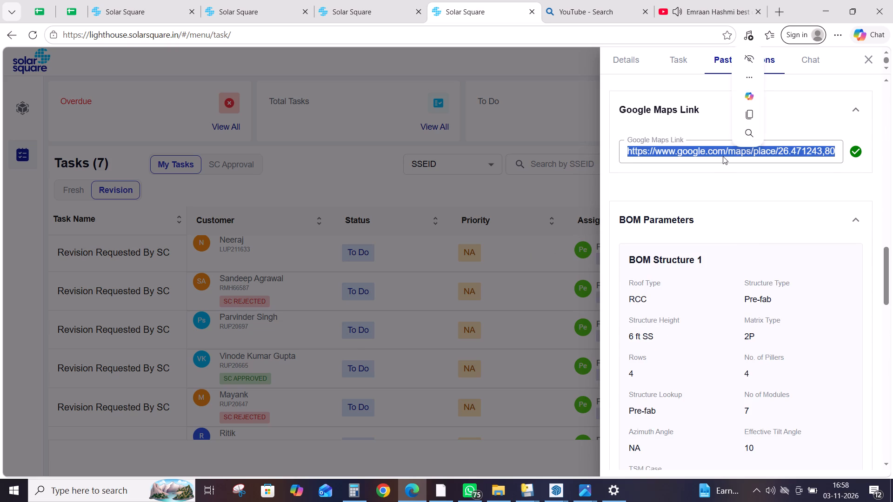
key(ctrl+c)
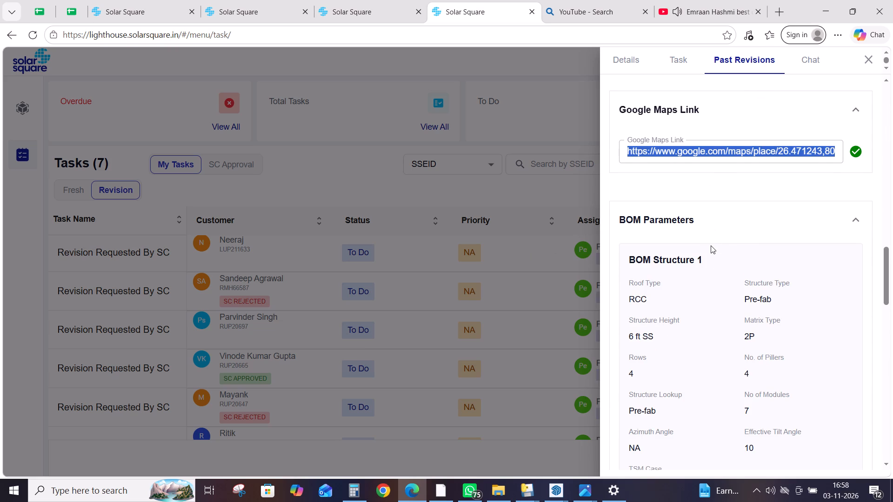
scroll(710, 263, down, 1)
scroll(712, 271, up, 2)
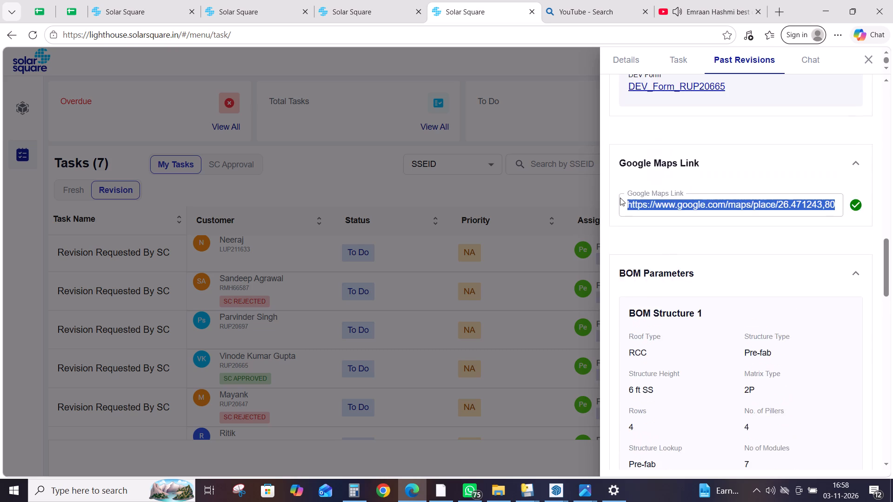
click(346, 0)
click(687, 180)
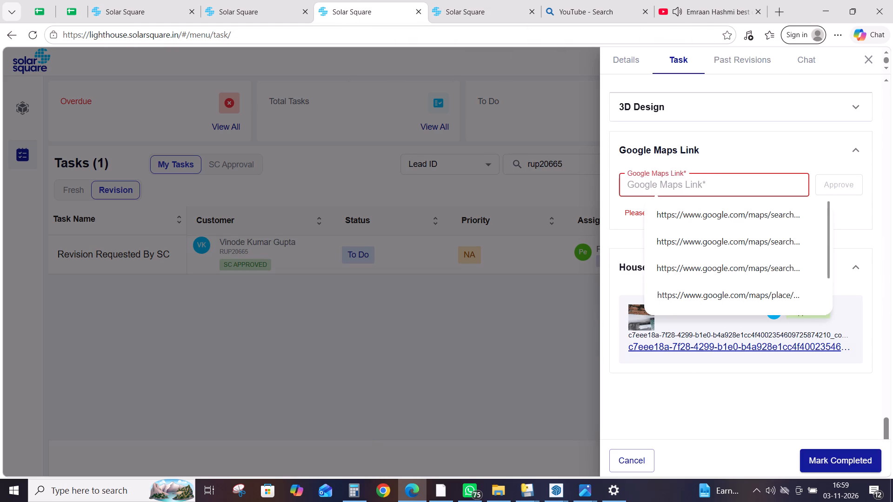
key(ctrl+v)
click(836, 200)
click(553, 275)
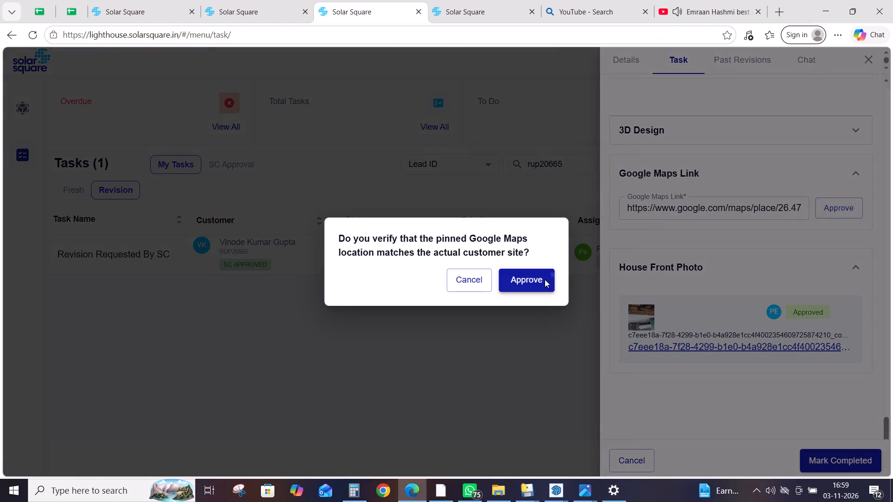
scroll(710, 293, up, 4)
click(667, 357)
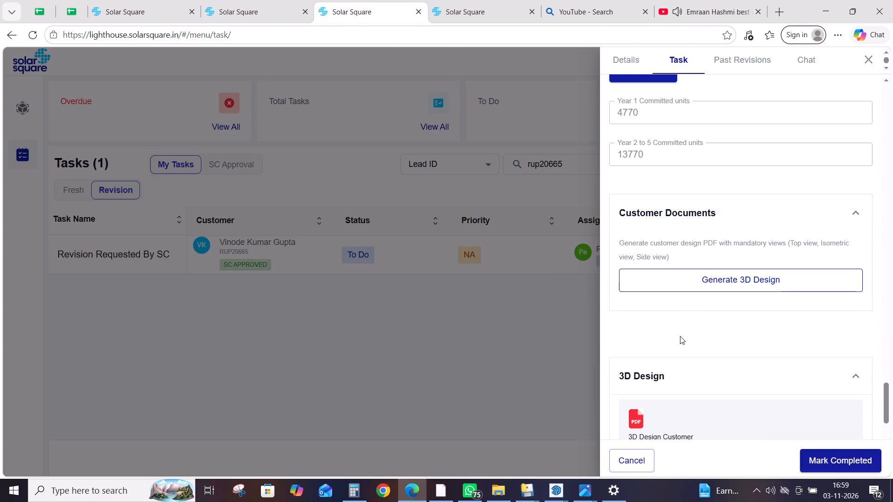
scroll(680, 336, down, 1)
click(667, 391)
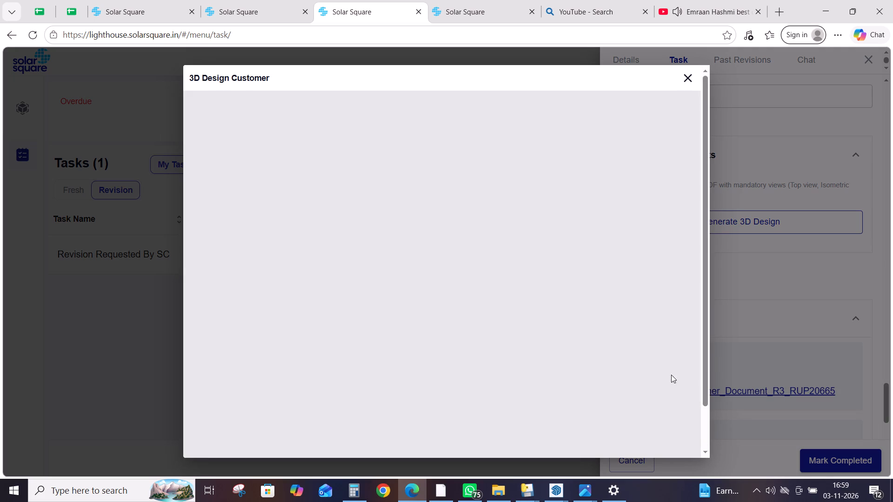
click(125, 0)
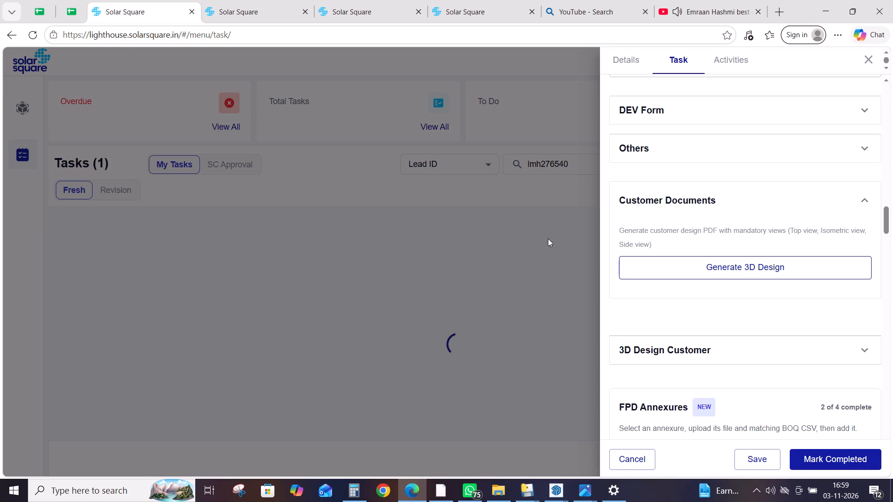
click(723, 270)
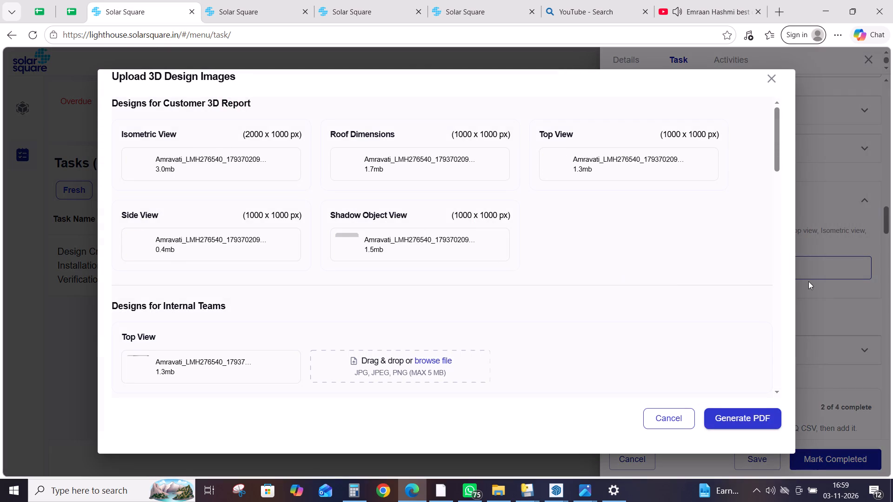
click(808, 281)
scroll(804, 295, down, 2)
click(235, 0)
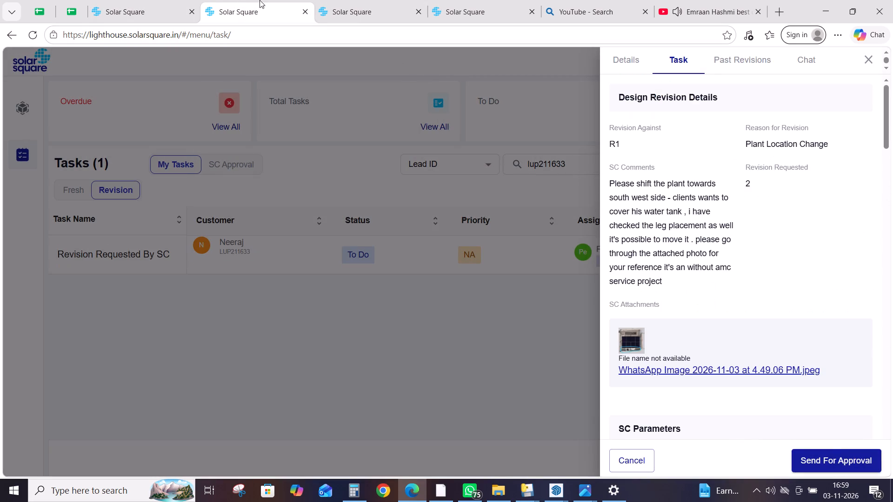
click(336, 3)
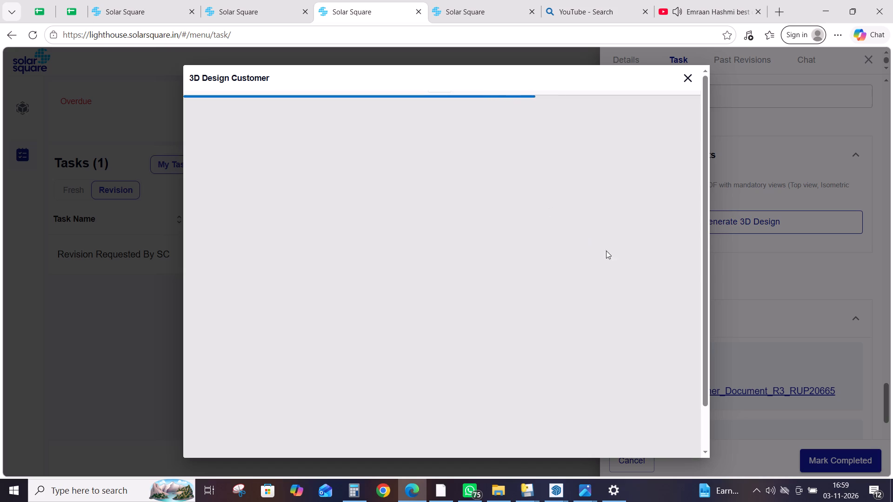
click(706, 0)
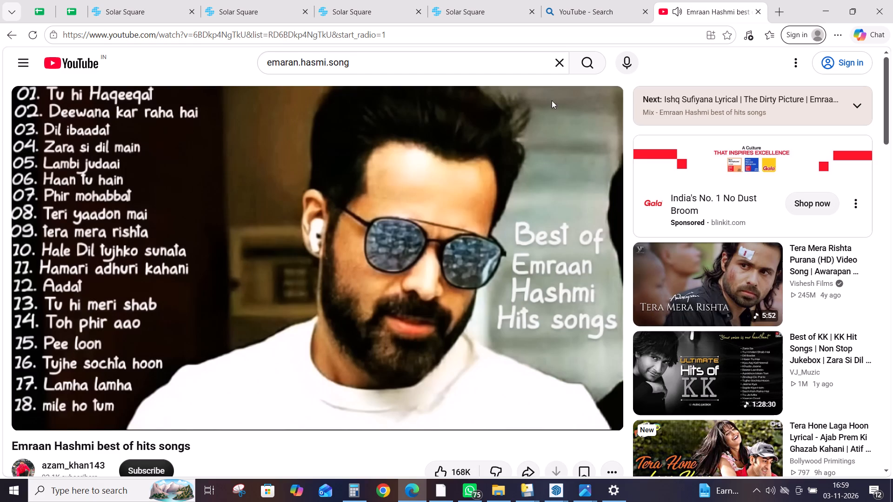
Switch the YouTube music to the suggested video "Alfaaz (30 Mins Loop)".
scroll(373, 271, down, 8)
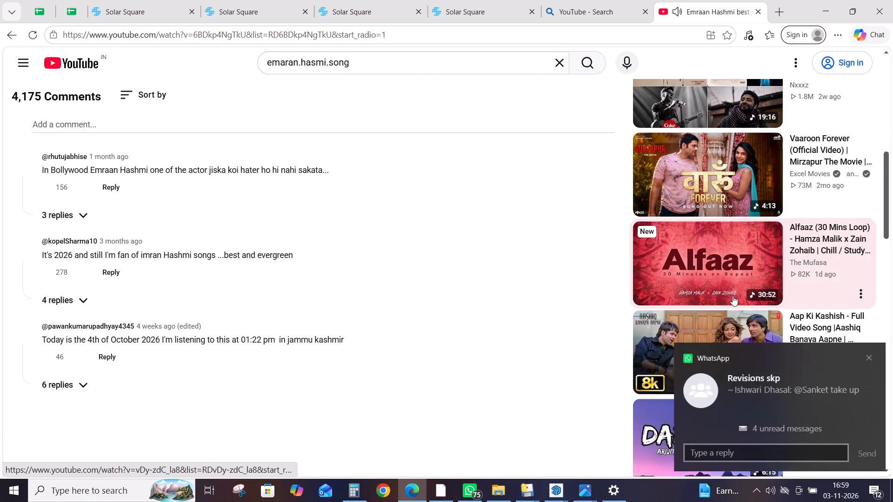
drag(746, 383, 822, 355)
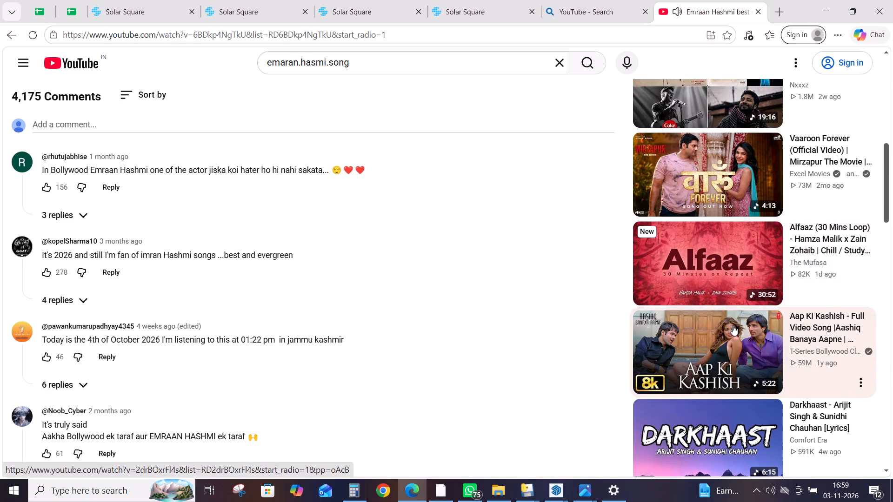
click(720, 264)
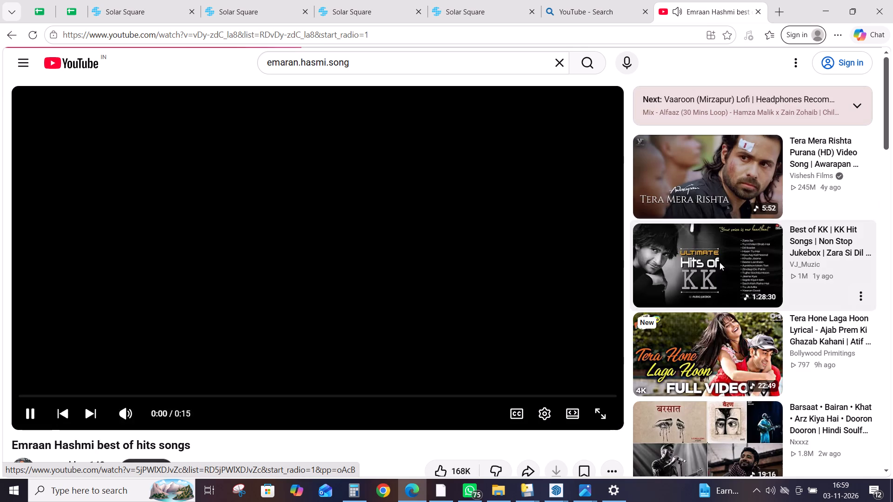
click(143, 1)
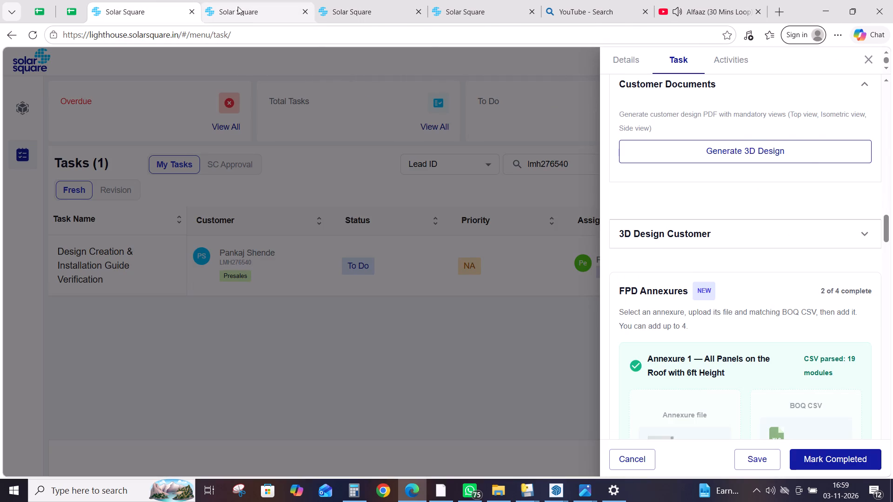
click(262, 11)
click(386, 4)
scroll(546, 263, down, 4)
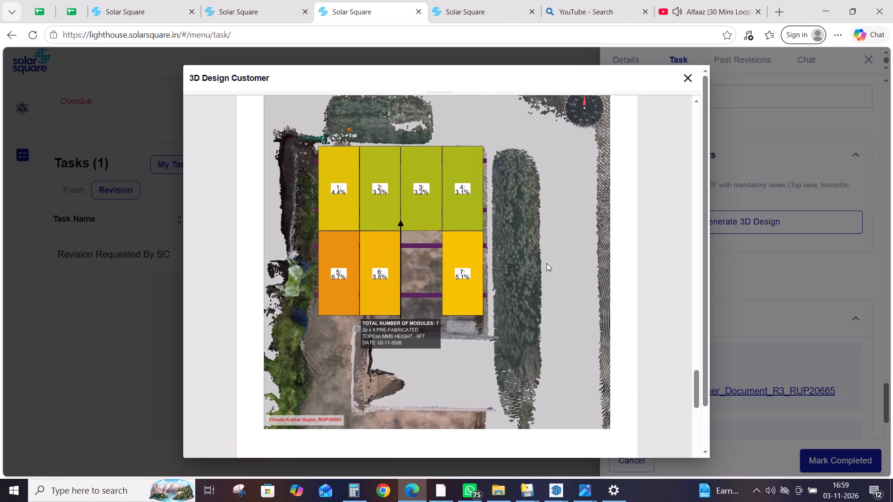
scroll(546, 263, down, 2)
ctrl+scroll(506, 267, down, 4)
scroll(506, 267, down, 6)
scroll(503, 268, up, 10)
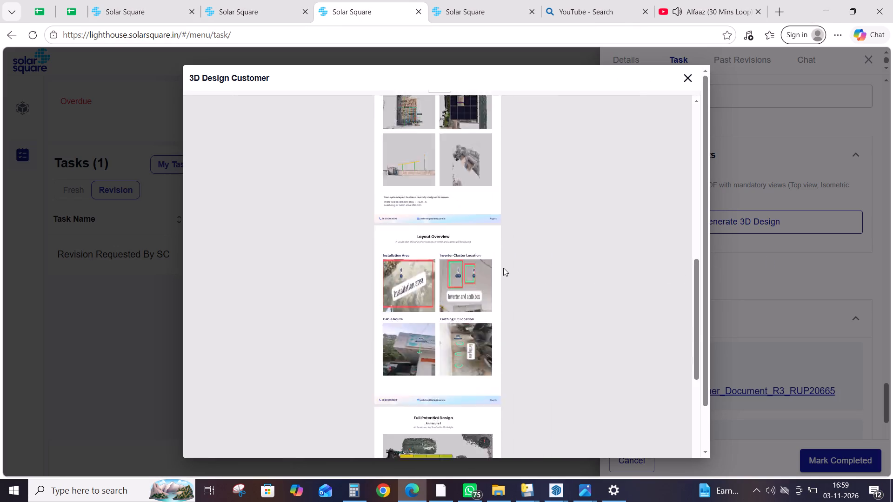
ctrl+scroll(463, 291, up, 4)
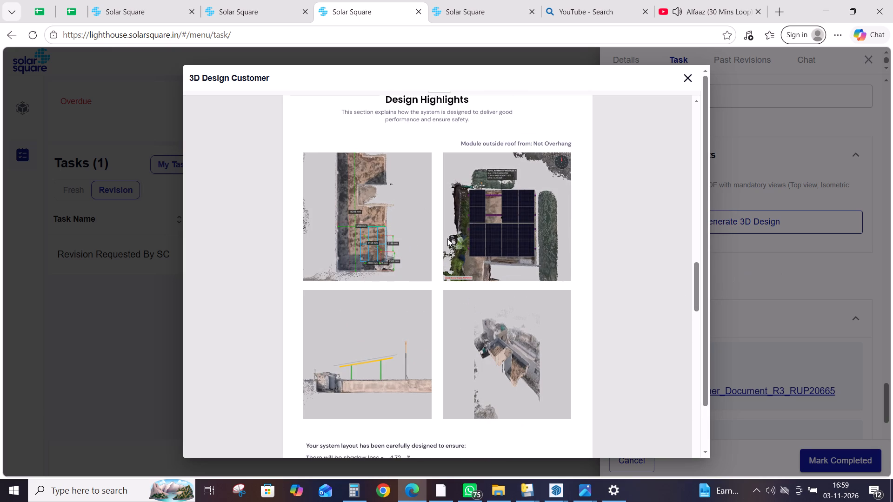
ctrl+scroll(383, 231, up, 2)
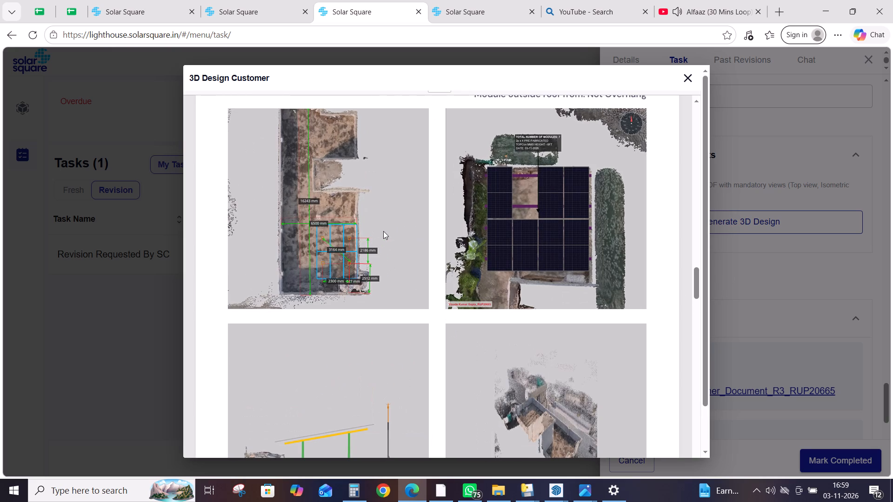
scroll(383, 231, down, 1)
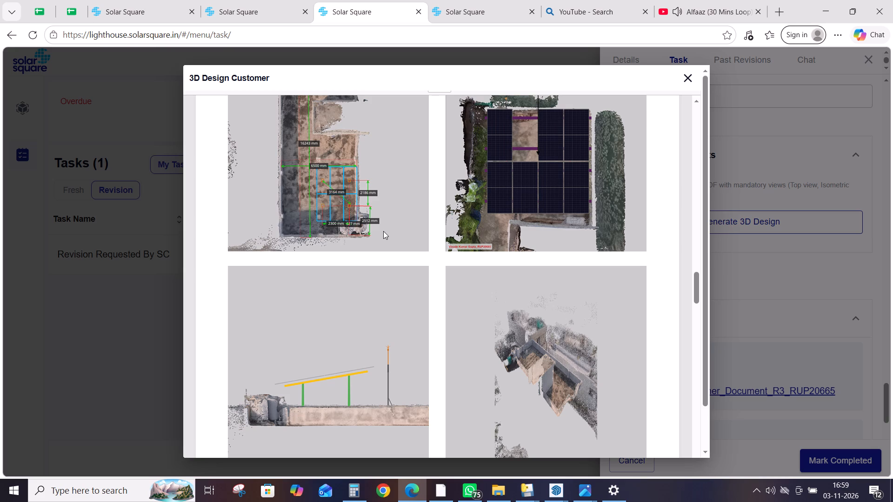
click(794, 233)
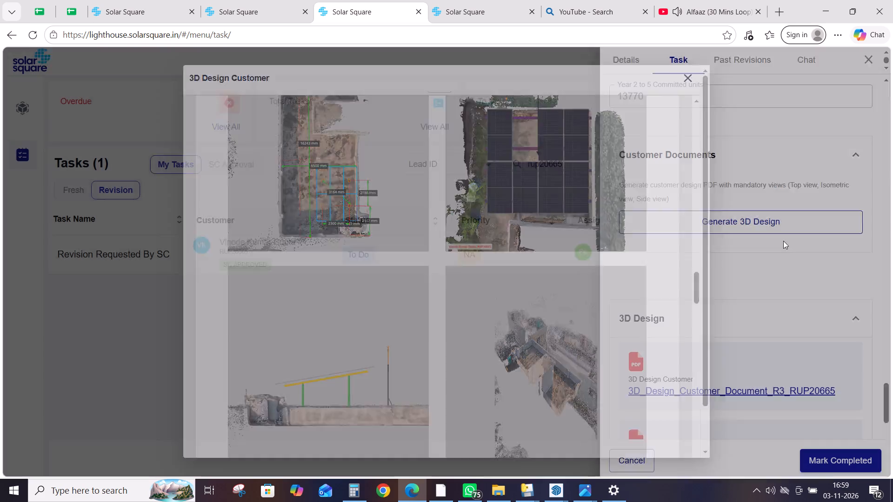
Open the 3D design image uploads for RUP20665 and preview the Isometric View image.
scroll(717, 229, up, 3)
drag(704, 394, 892, 363)
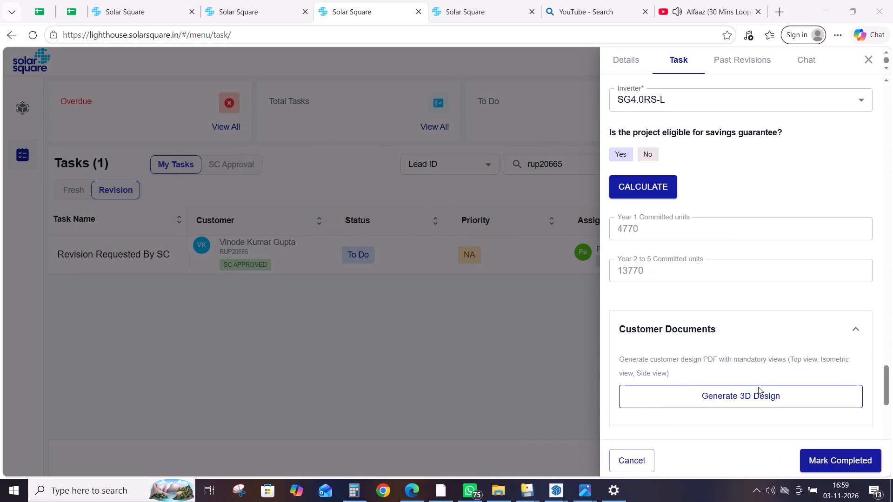
click(717, 397)
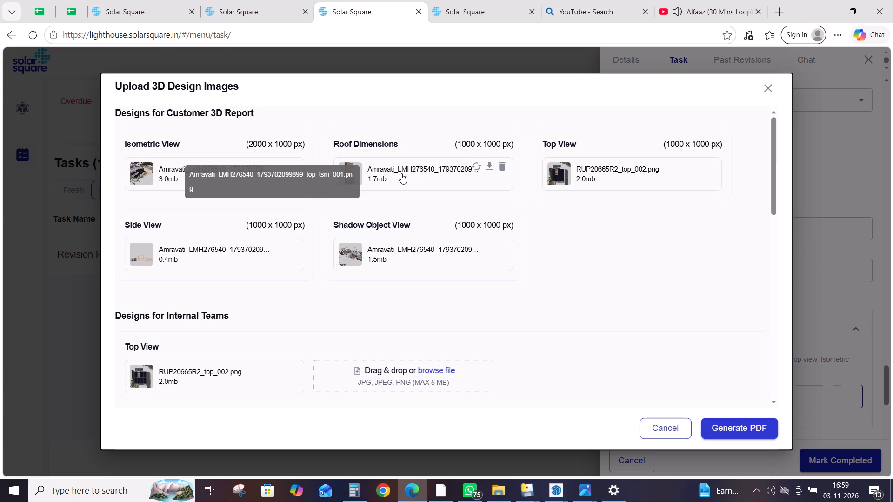
click(170, 183)
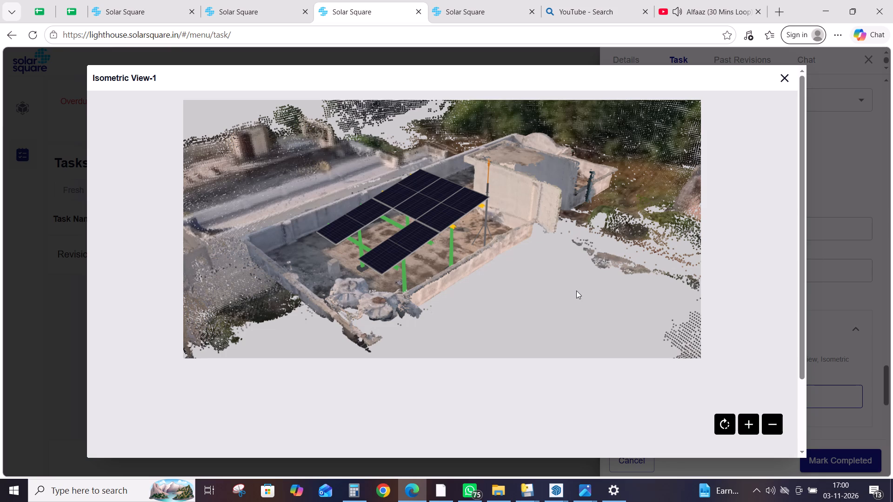
click(826, 218)
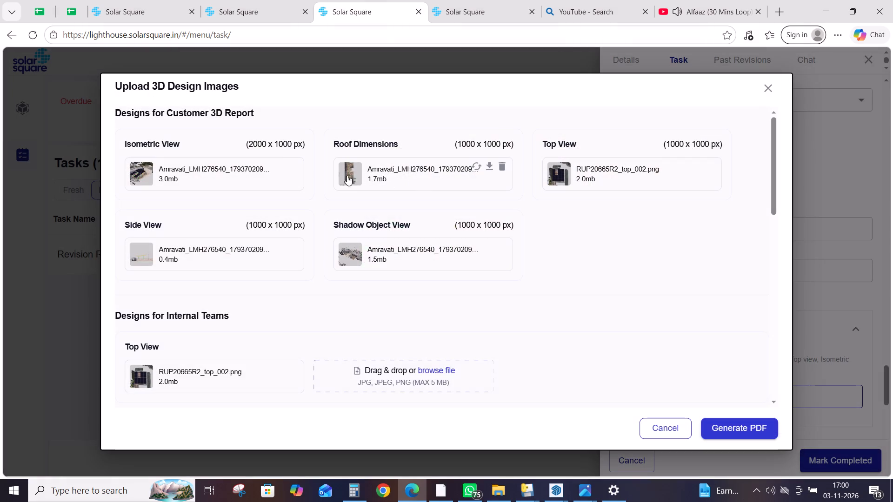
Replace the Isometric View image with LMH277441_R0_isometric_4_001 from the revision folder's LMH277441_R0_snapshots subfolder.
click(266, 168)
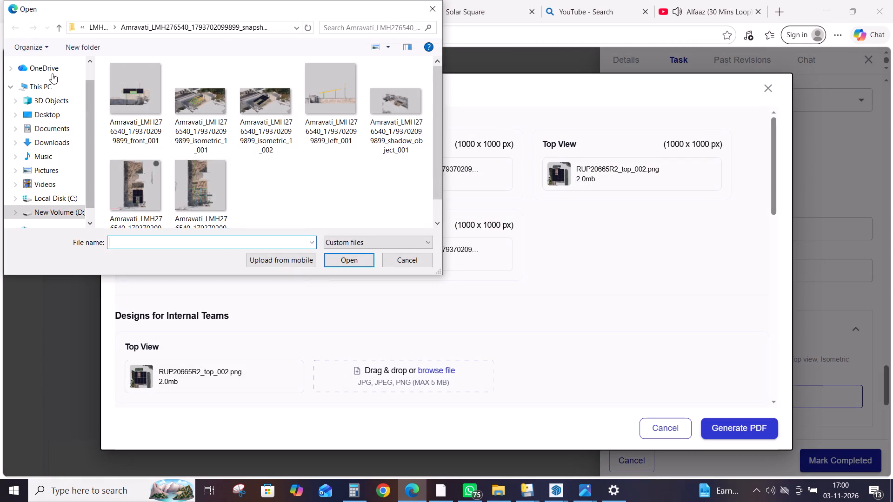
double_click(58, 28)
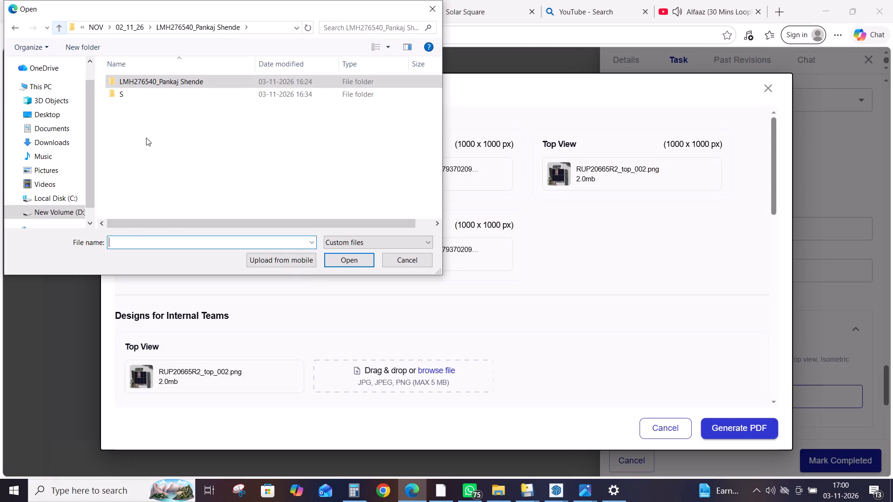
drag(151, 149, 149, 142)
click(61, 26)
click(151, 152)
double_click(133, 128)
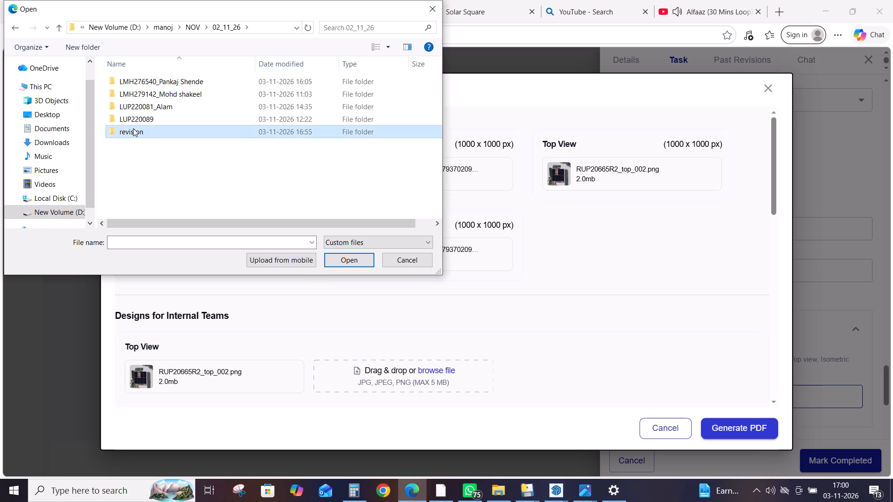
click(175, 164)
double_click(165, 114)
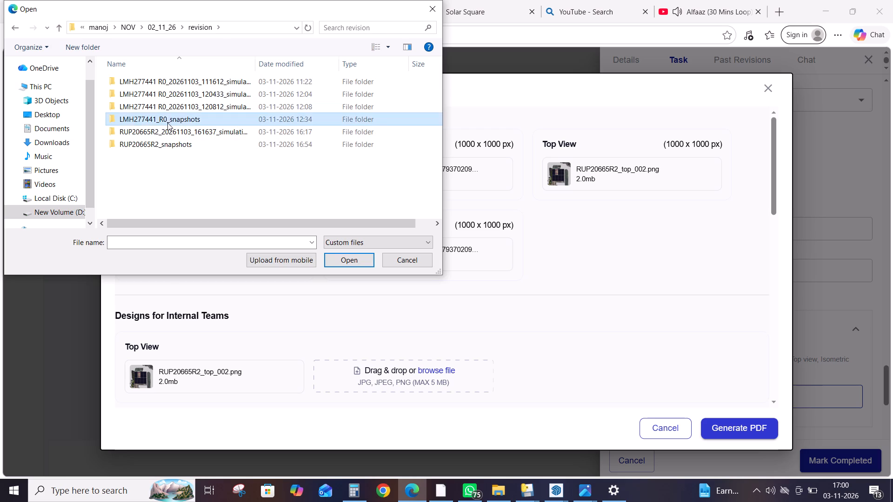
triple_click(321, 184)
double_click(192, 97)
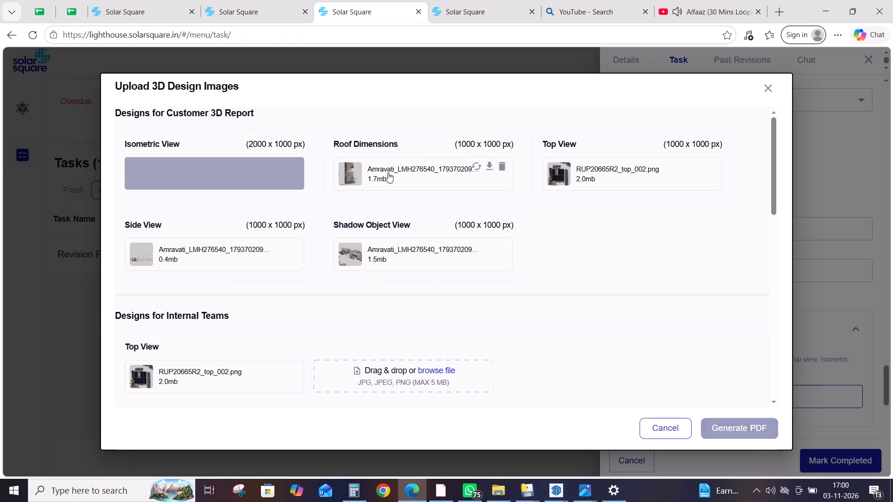
Replace the Roof Dimensions image with LMH277441_R0_top_tsm_001 from the LMH277441_R0_snapshots folder.
click(481, 167)
click(302, 177)
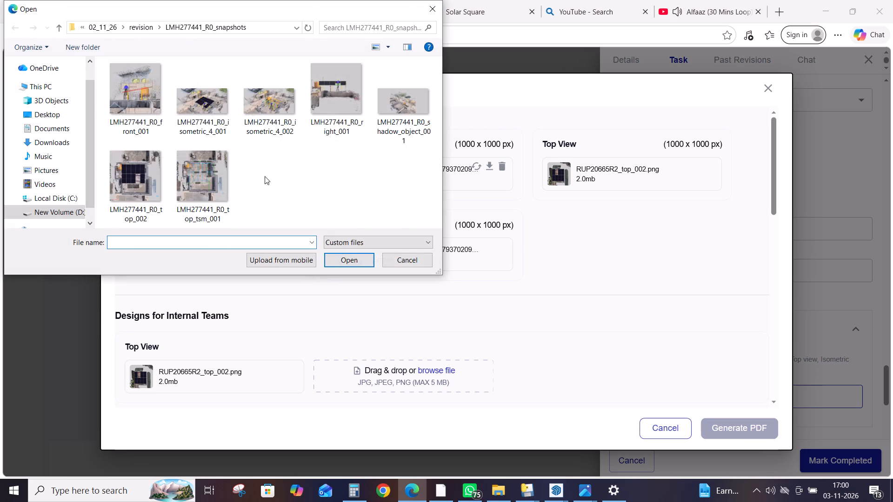
double_click(211, 170)
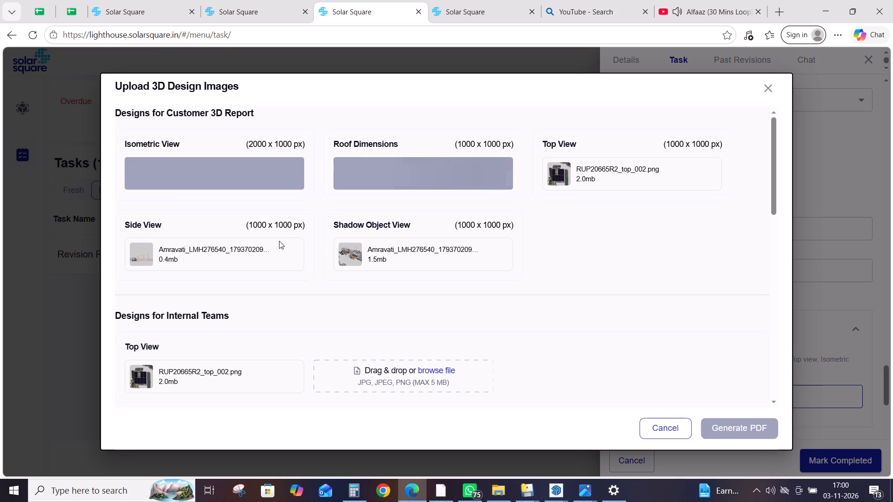
Replace the Side View image with LMH277441_R0_front_001 from the LMH277441_R0_snapshots folder.
click(271, 250)
click(334, 161)
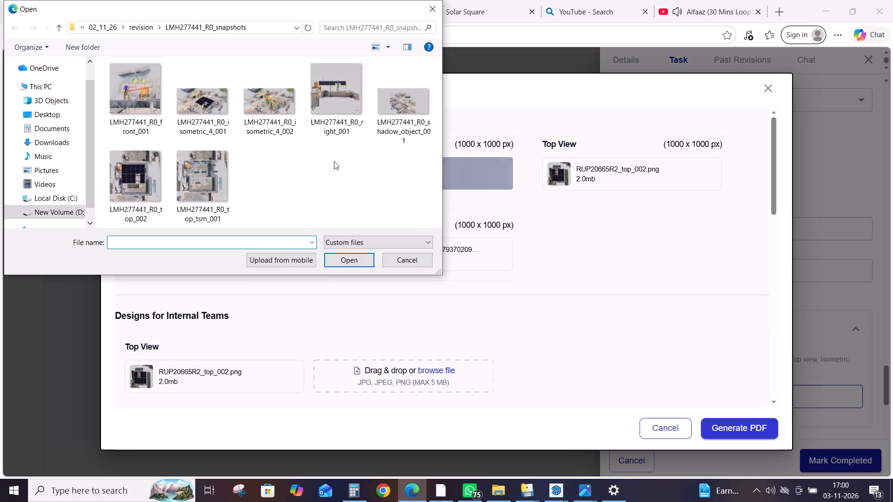
double_click(144, 86)
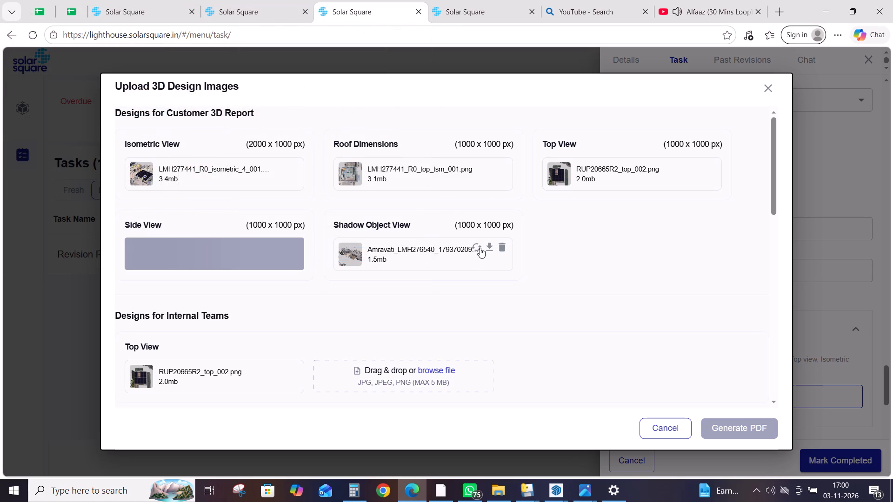
Replace the Shadow Object View image with the LMH277441_R0_shadow_object_001 snapshot.
click(480, 248)
double_click(401, 93)
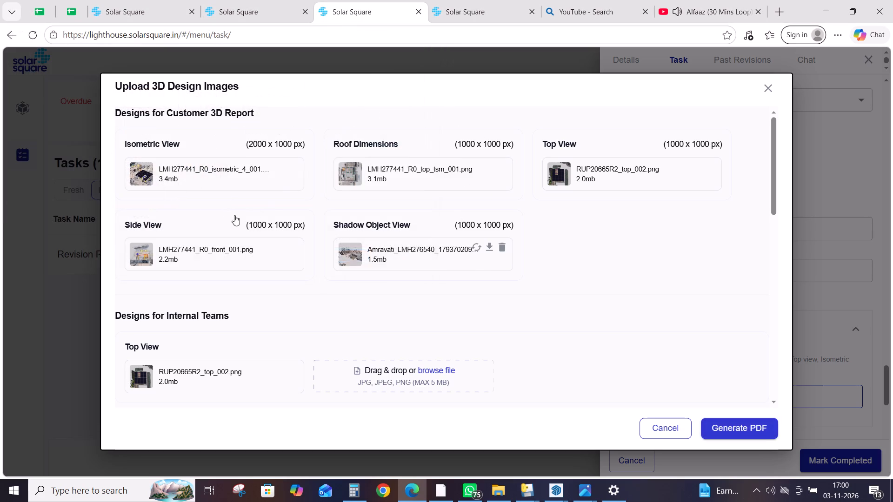
Preview the Isometric View image, replace it with RUP20665R2_isometric_4_001 from the revision folder's RUP20665R2_snapshots subfolder, and check the new upload.
click(197, 168)
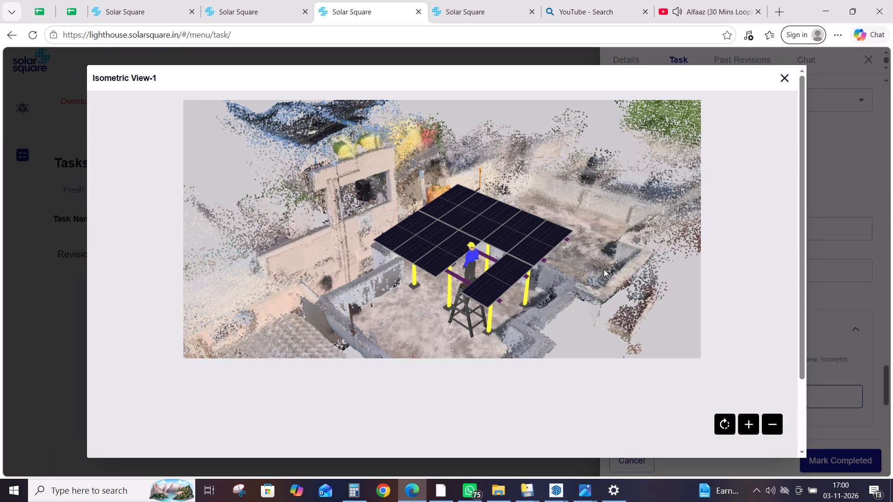
click(829, 244)
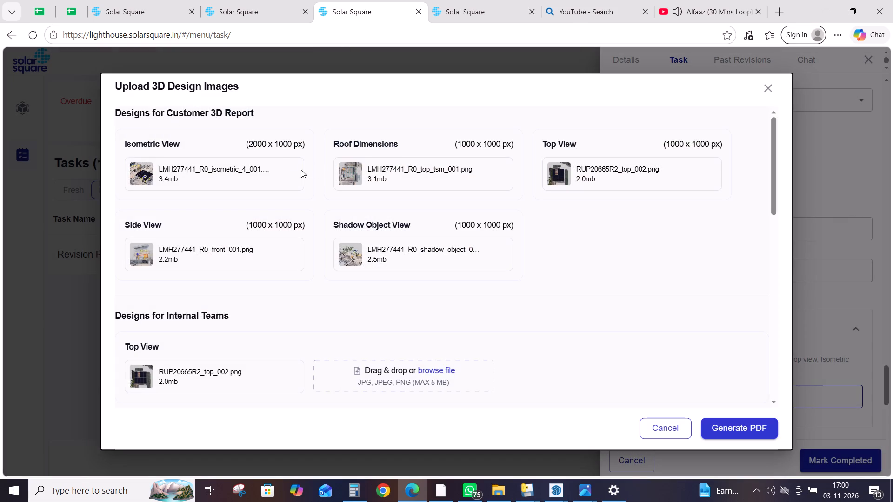
click(249, 157)
click(267, 165)
double_click(56, 26)
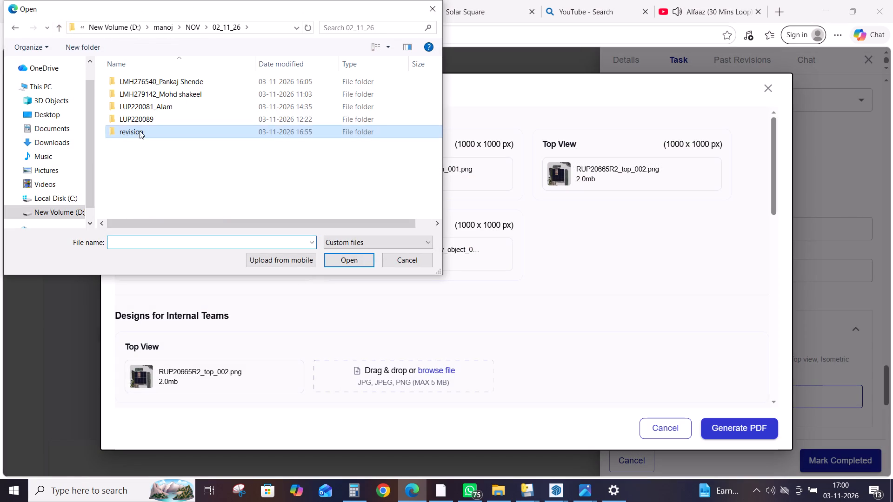
double_click(140, 128)
triple_click(171, 185)
click(171, 186)
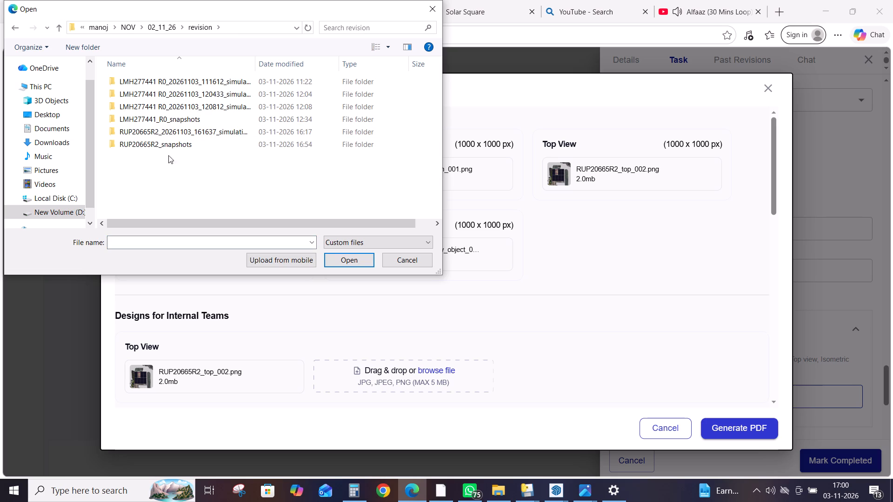
double_click(165, 149)
drag(172, 206, 173, 194)
click(199, 112)
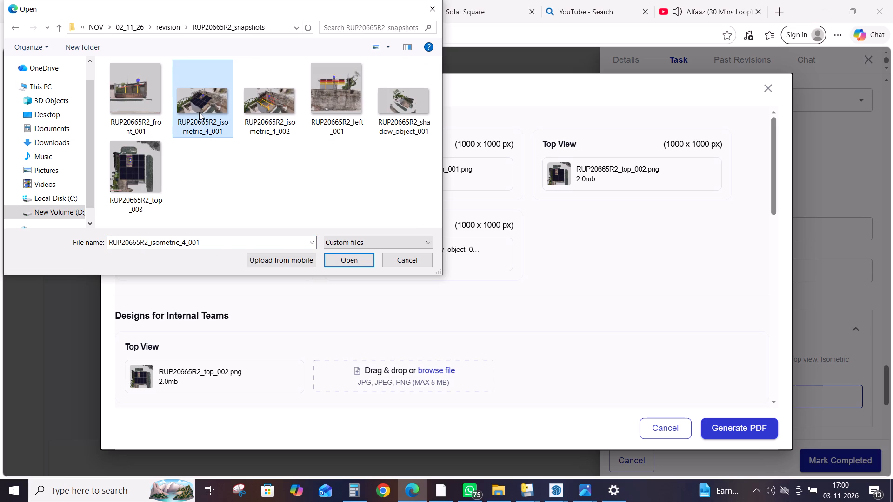
double_click(199, 112)
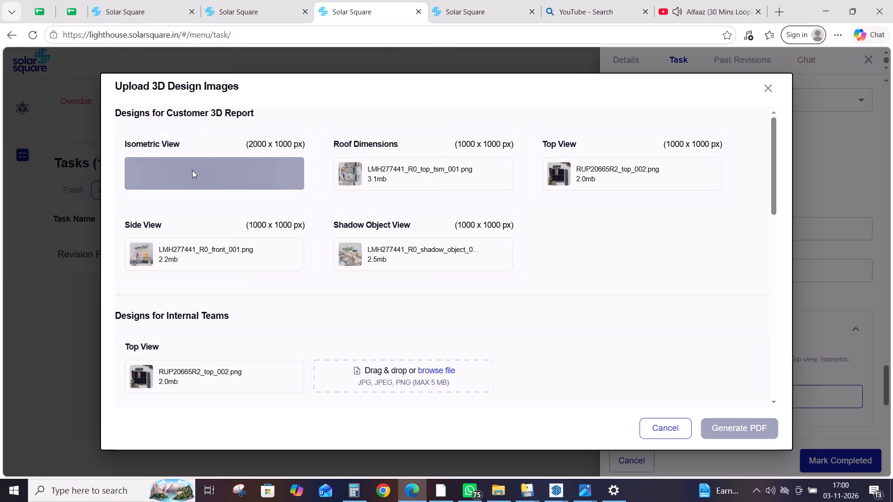
click(188, 172)
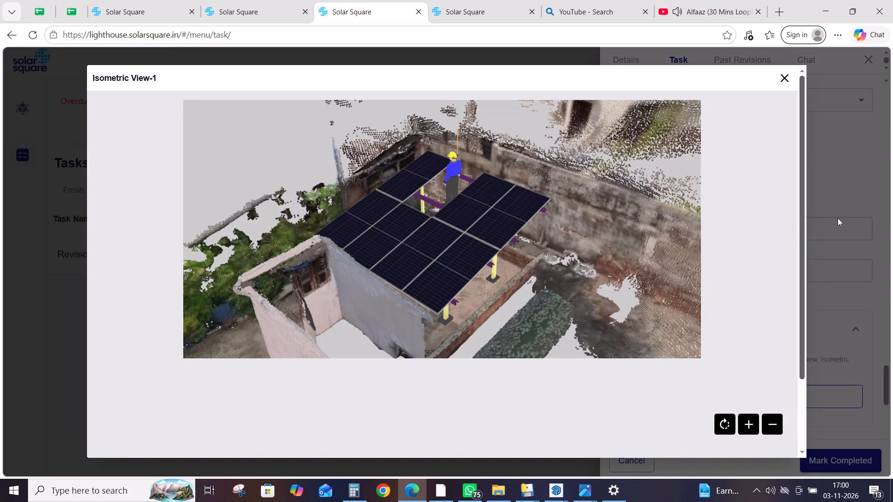
click(838, 218)
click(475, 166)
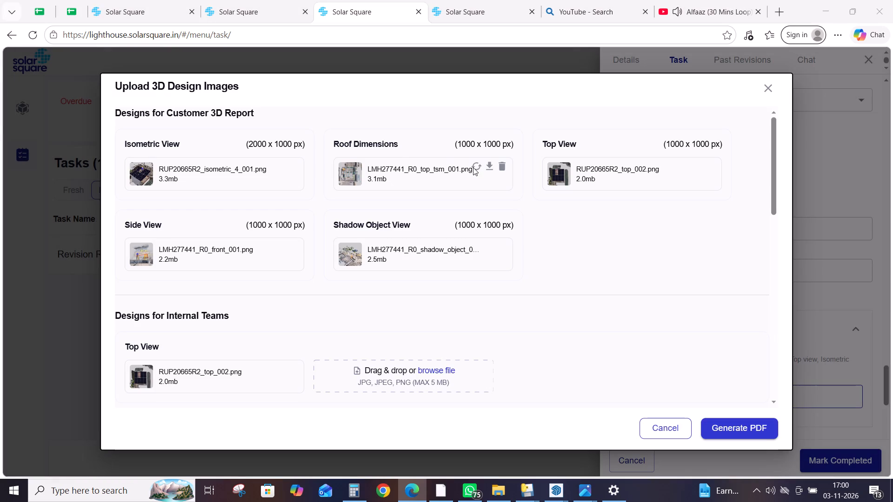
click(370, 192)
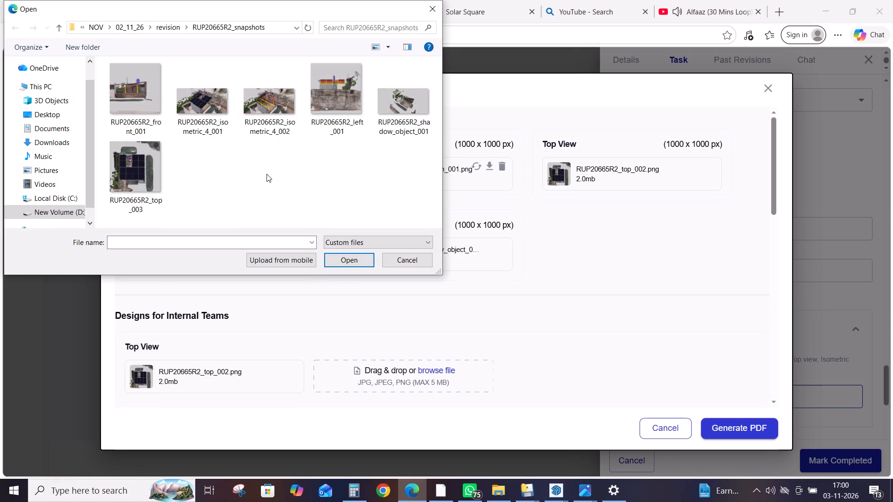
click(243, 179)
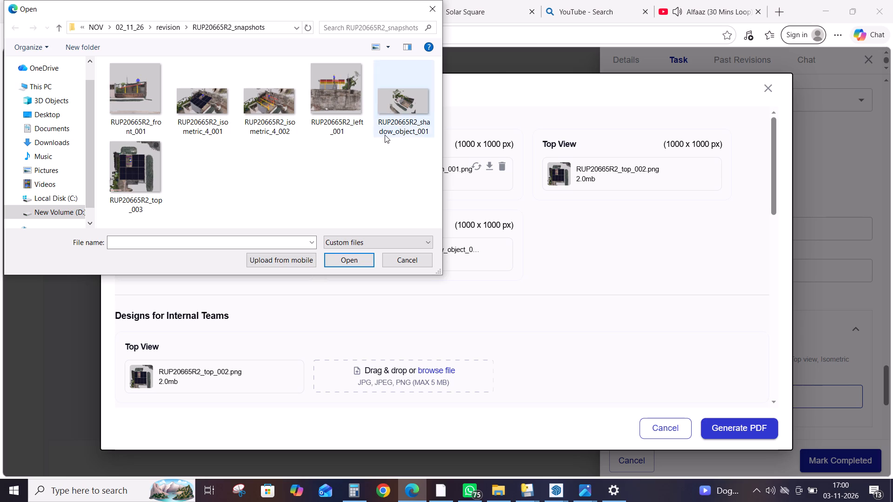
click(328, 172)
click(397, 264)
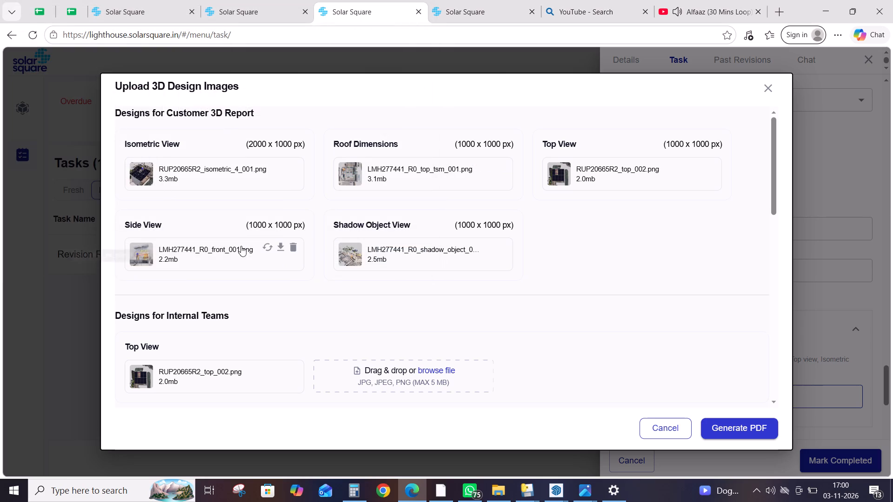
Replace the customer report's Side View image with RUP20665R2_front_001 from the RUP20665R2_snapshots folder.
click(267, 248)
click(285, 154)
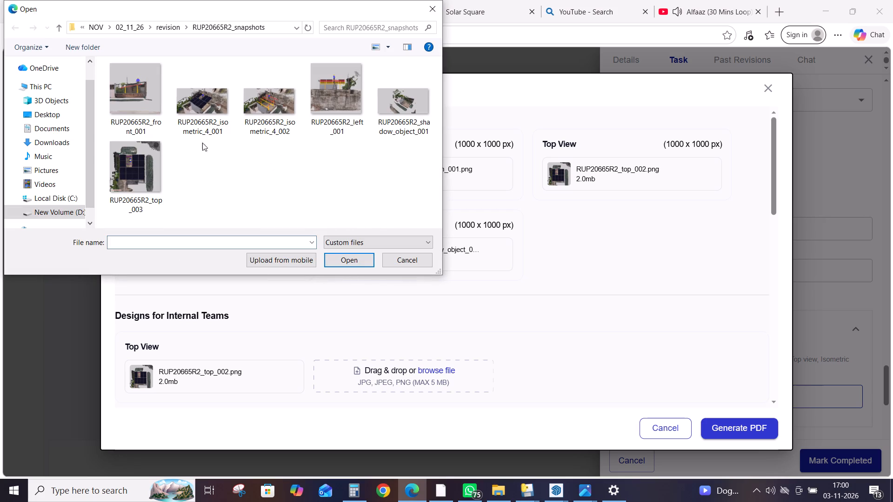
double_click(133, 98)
Look at the 3D_Design_Customer_Document_R1_RUP20665 file in the task's past revisions.
click(454, 7)
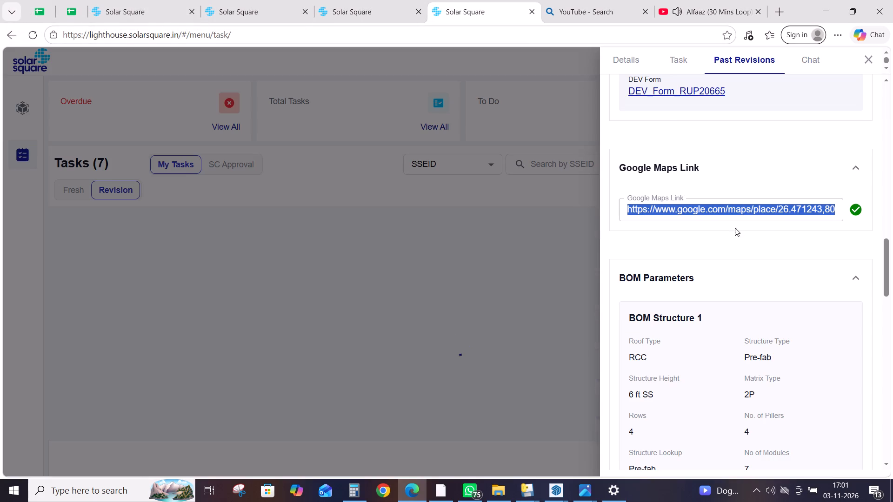
click(807, 136)
scroll(800, 255, down, 13)
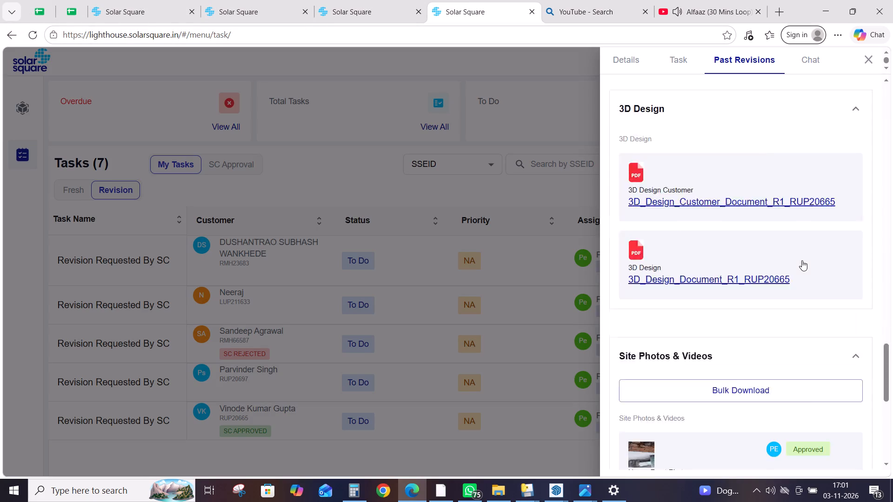
scroll(710, 203, up, 2)
click(698, 218)
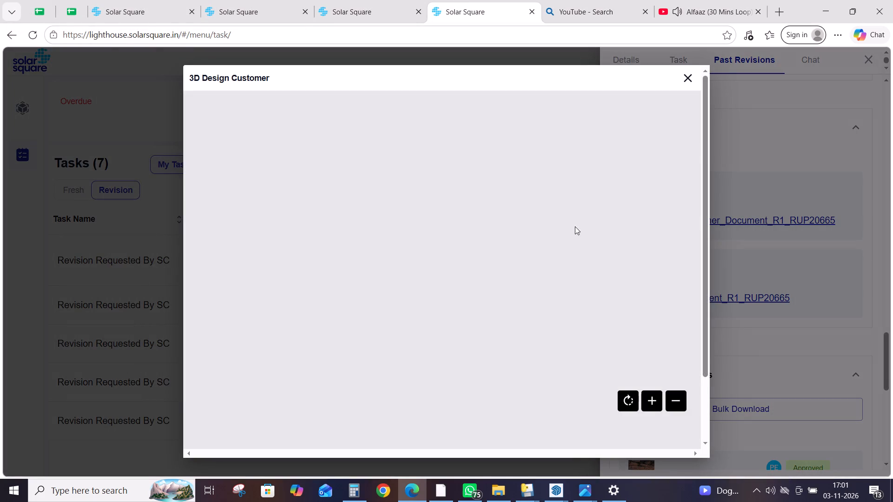
click(767, 291)
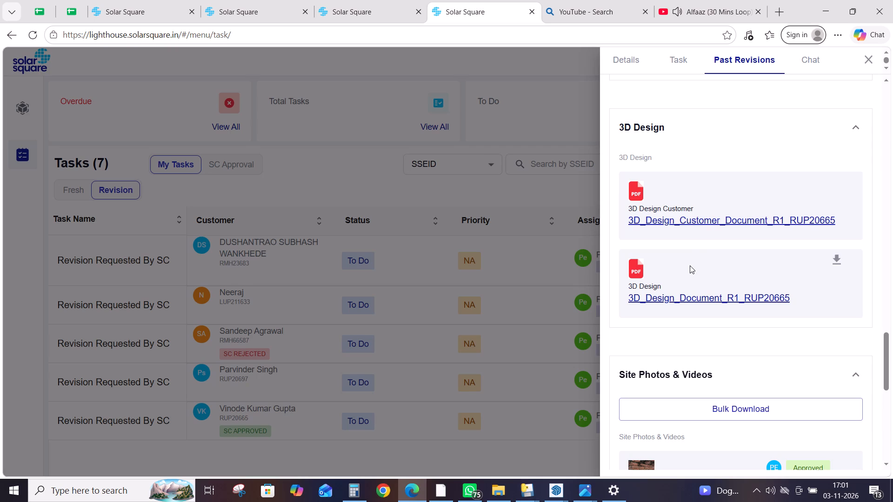
click(708, 220)
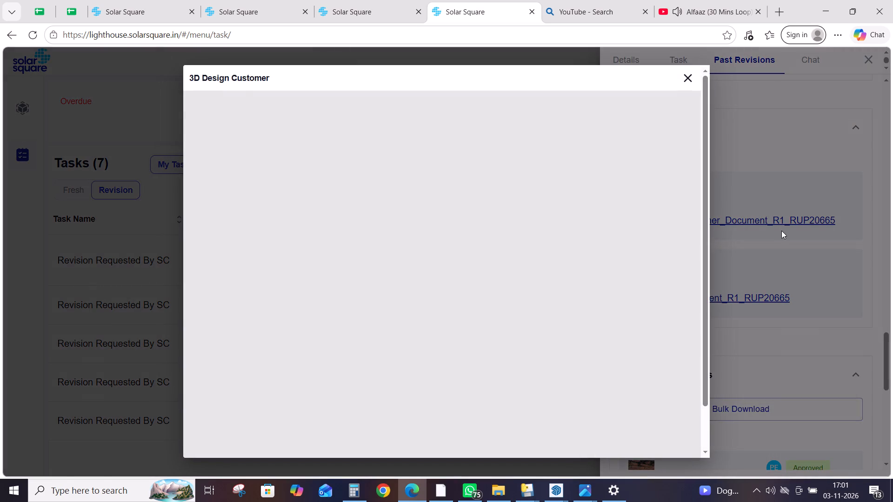
drag(800, 131, 809, 126)
Switch to SolarSquare CAD Editor and shrink the snapshot ROI around the roof to about 11.43 m east-west by 8.26 m north-south.
click(822, 13)
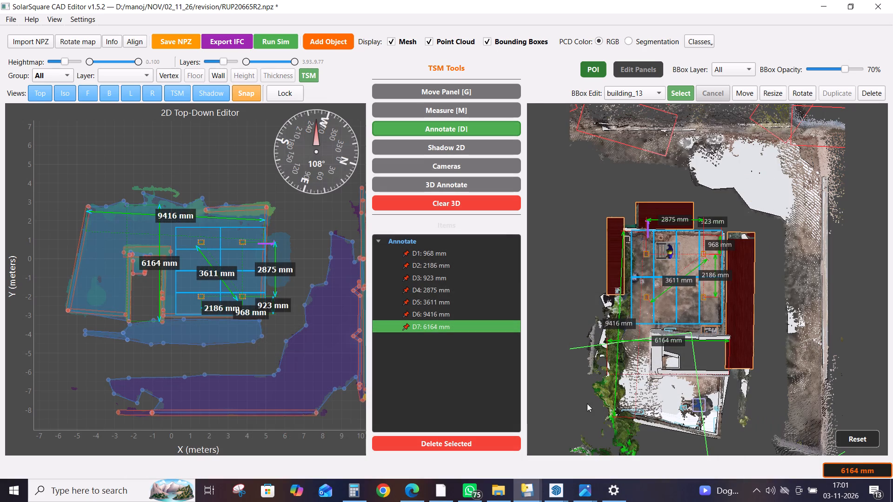
scroll(663, 311, up, 2)
click(465, 164)
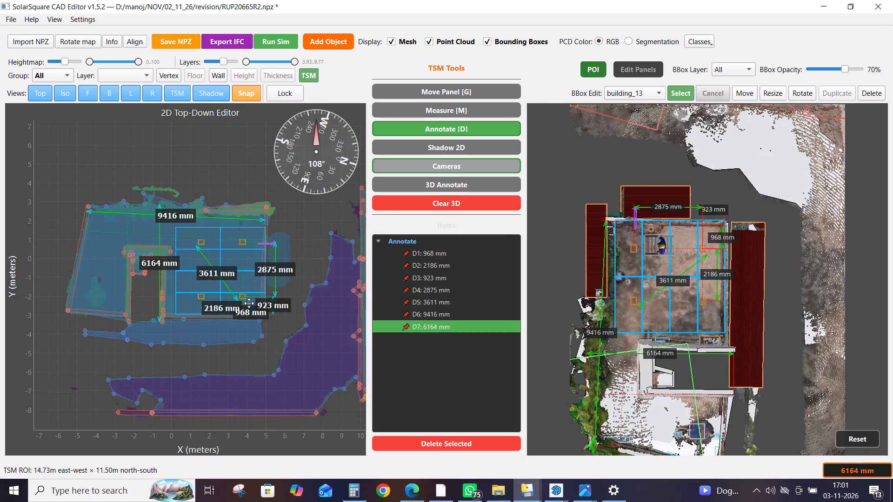
scroll(122, 259, down, 1)
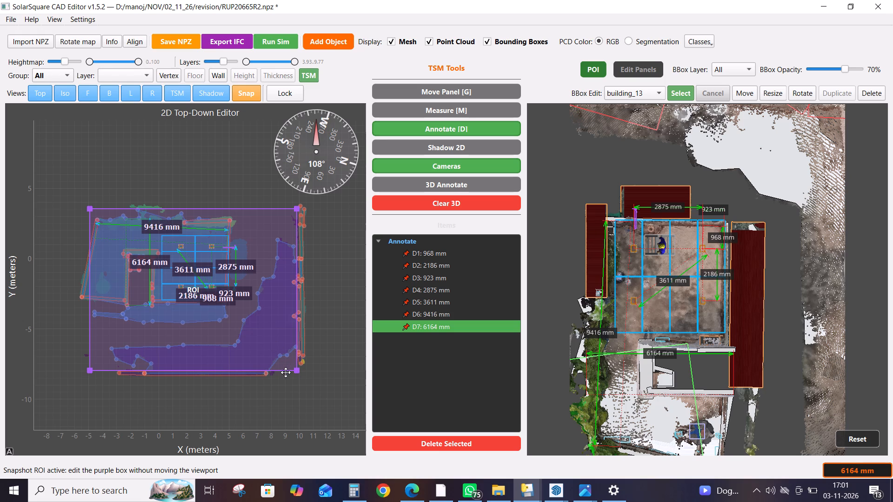
drag(296, 373, 255, 330)
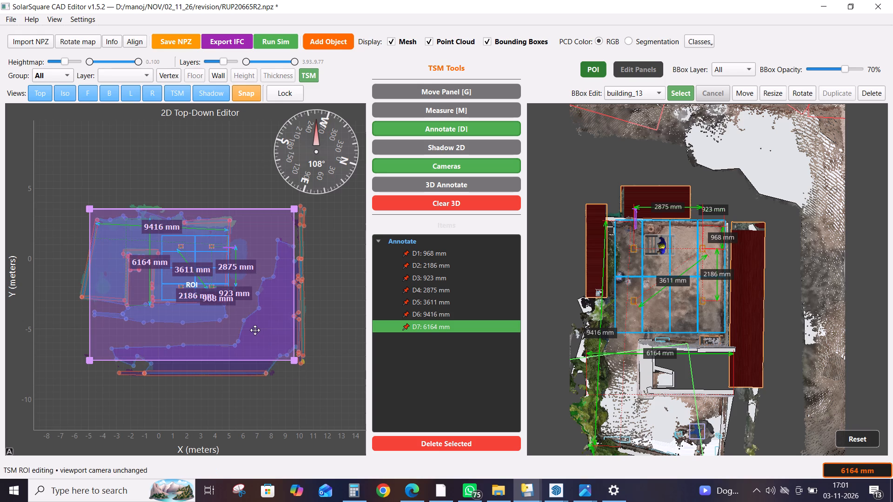
drag(255, 330, 250, 325)
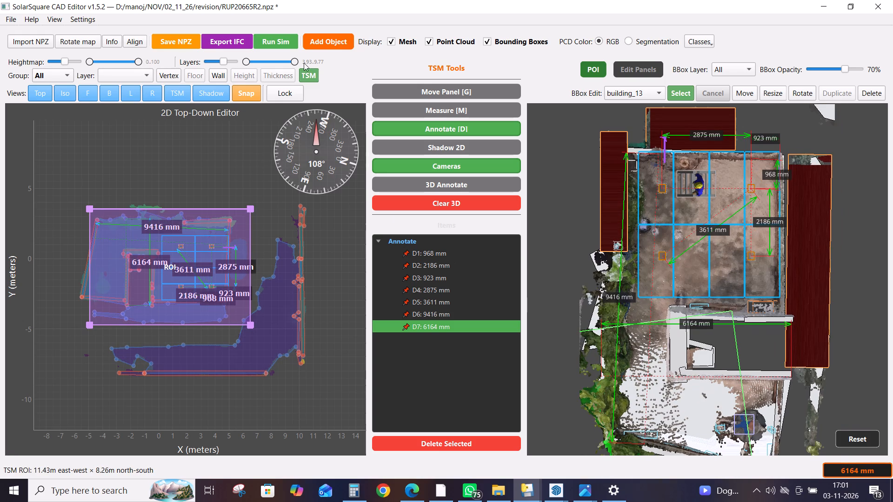
Hide the bounding boxes and mesh, and capture a snapshot of the annotated top TSM view.
click(485, 44)
click(391, 42)
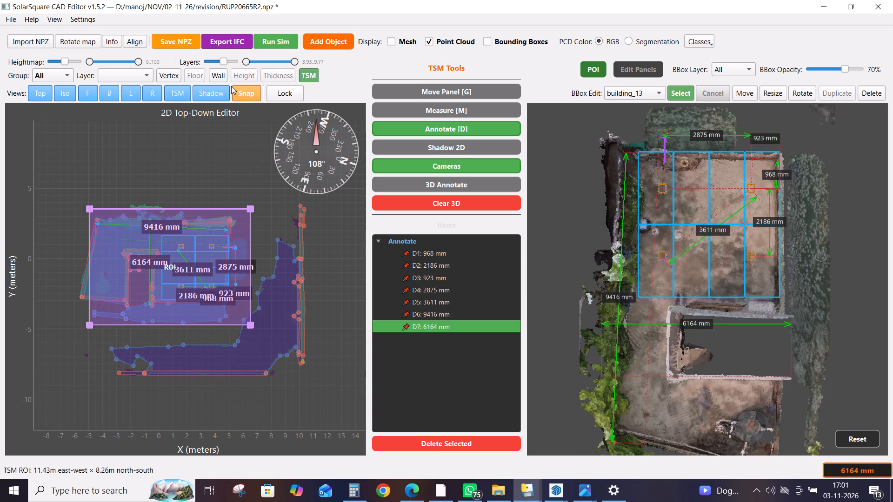
click(245, 92)
Return to the browser's image upload form and replace the customer report's Roof Dimensions image with RUP20665R2_top_tsm_001.
click(411, 491)
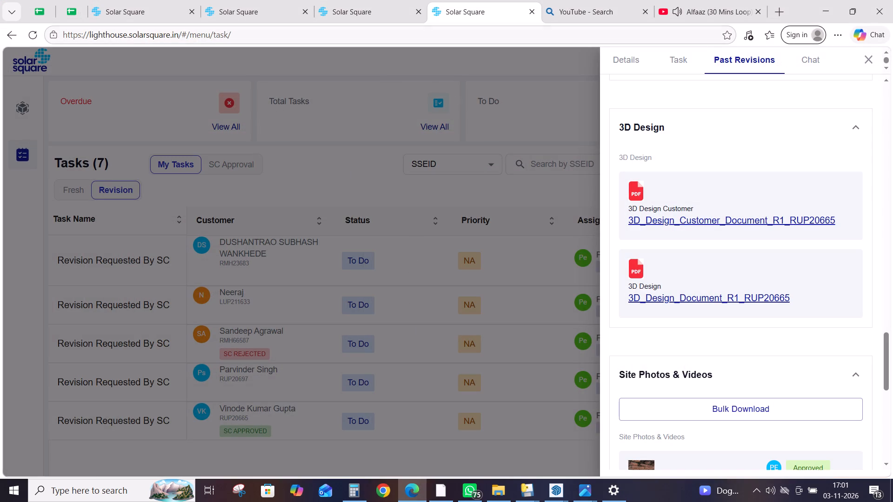
click(376, 5)
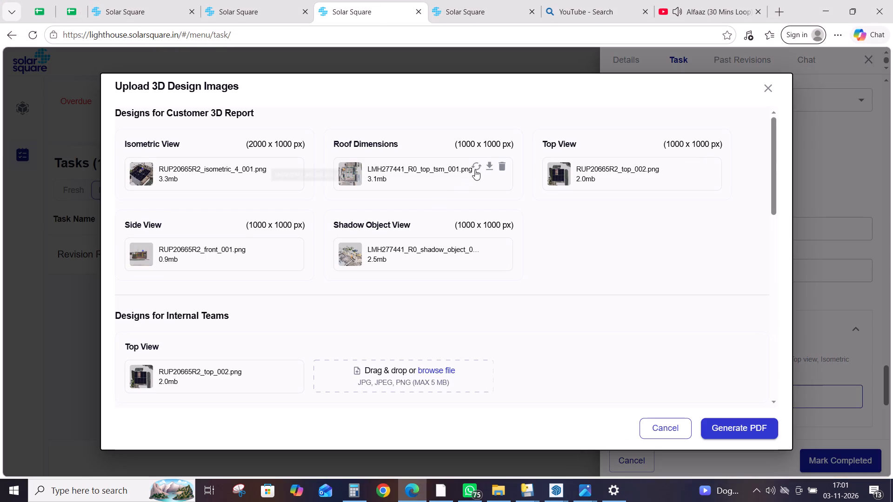
click(476, 169)
click(286, 165)
double_click(199, 166)
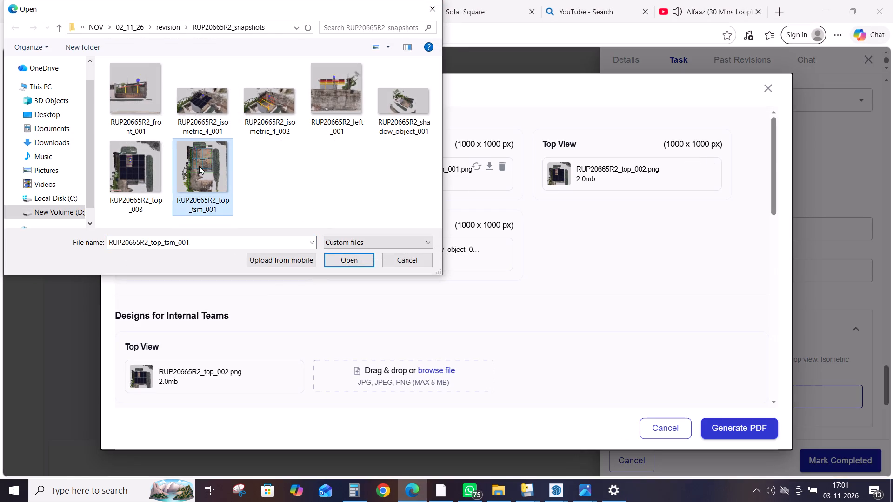
Upload RUP20665R2_front_001 again as the customer report's Side View image.
click(265, 250)
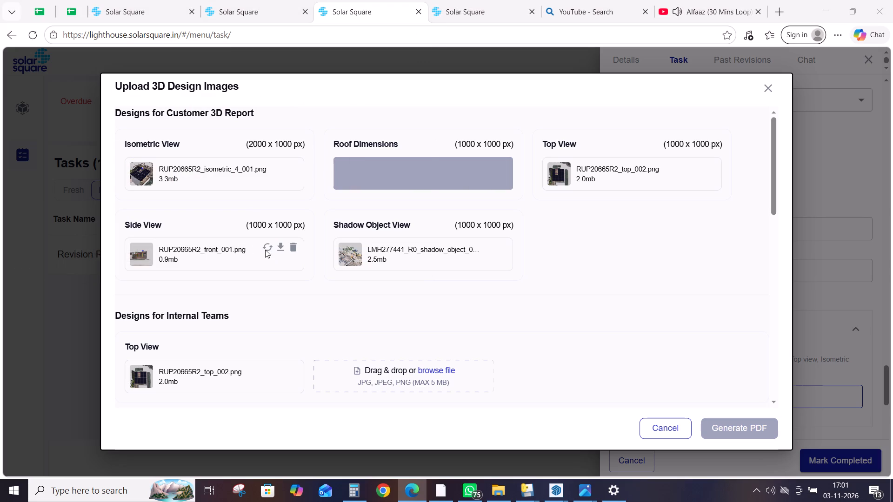
click(303, 165)
double_click(119, 91)
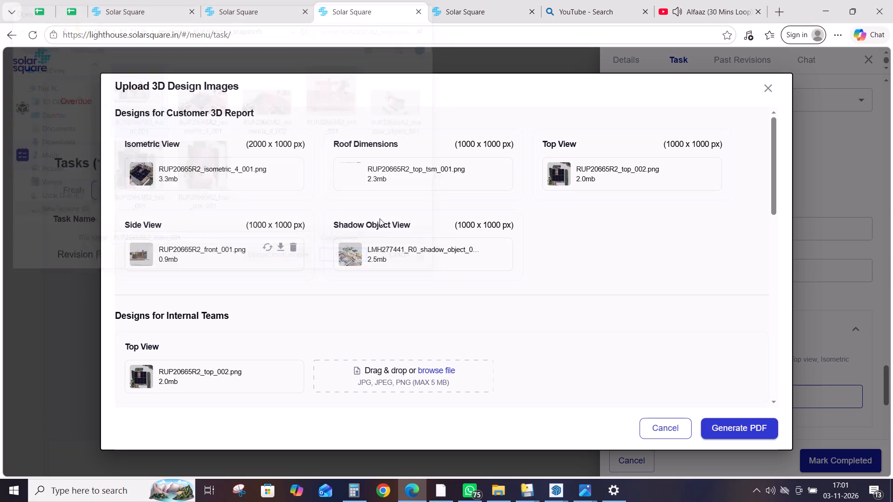
Replace the customer report's Shadow Object View image with RUP20665R2_shadow_object_001.
click(470, 246)
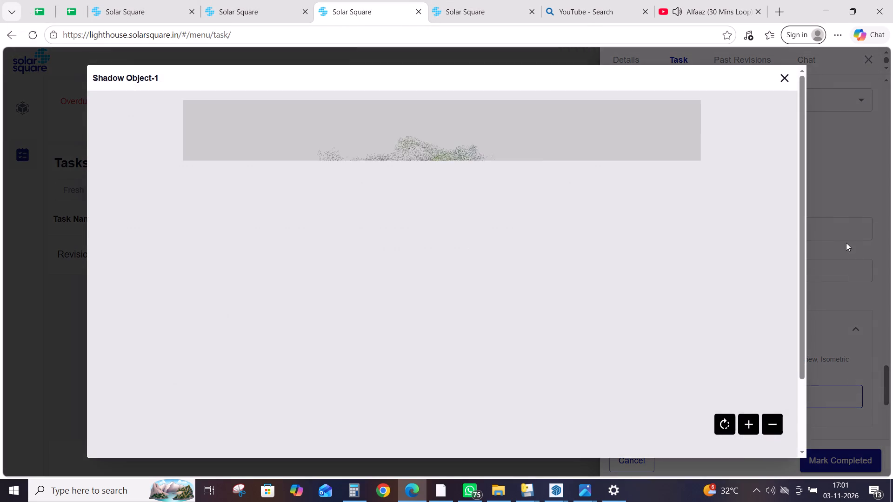
click(846, 243)
click(475, 249)
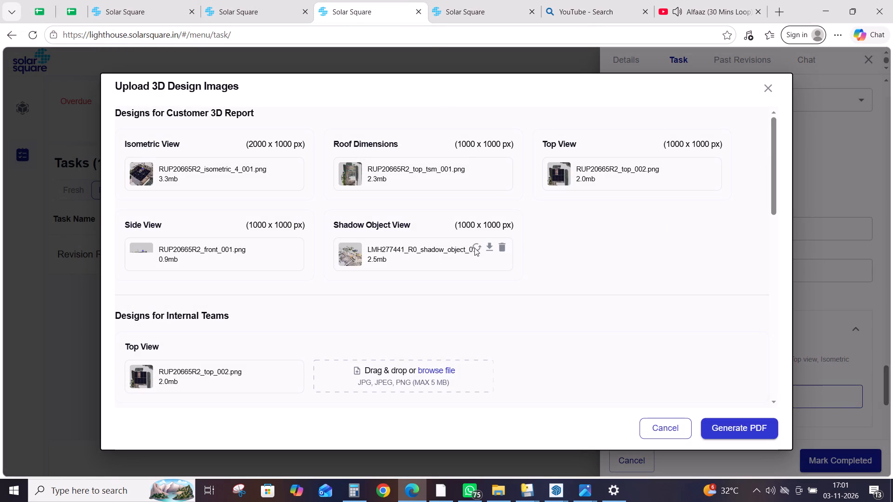
double_click(409, 97)
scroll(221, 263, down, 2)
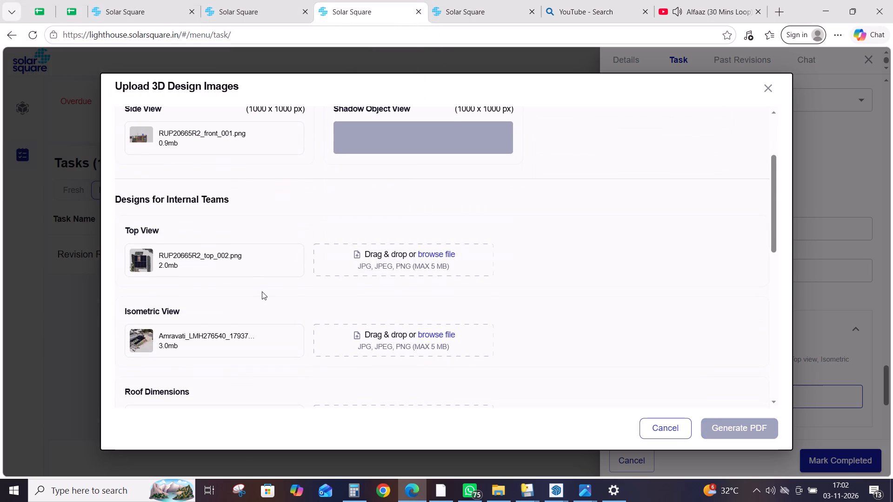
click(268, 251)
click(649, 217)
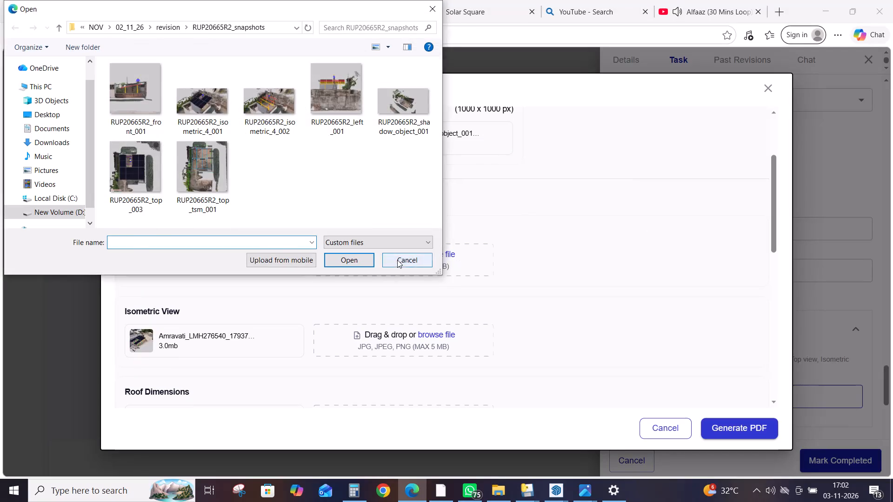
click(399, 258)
Replace the Isometric View image for internal teams with RUP20665R2_isometric_4_001.
click(269, 337)
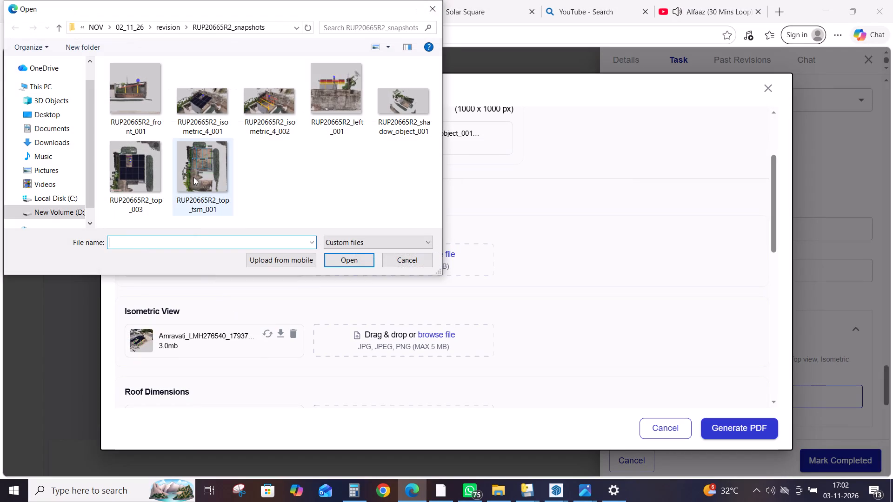
double_click(215, 112)
Replace the Roof Dimensions image for internal teams with RUP20665R2_top_tsm_001.
scroll(215, 271, down, 2)
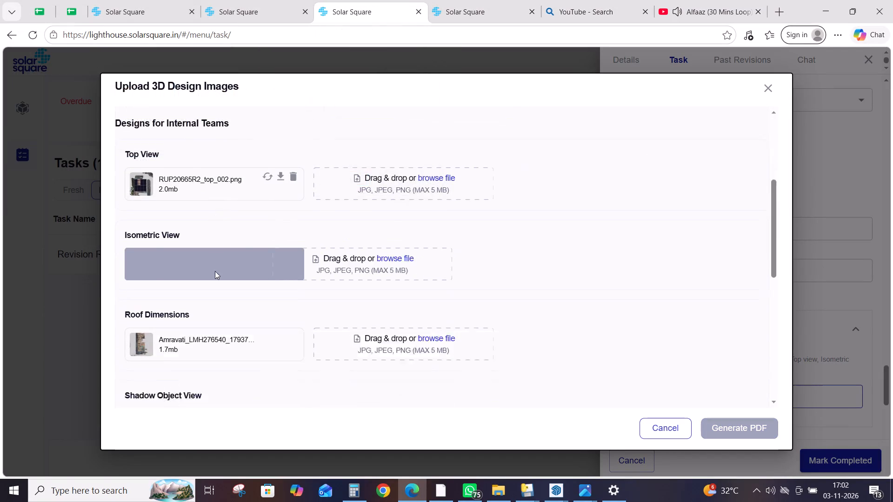
click(270, 300)
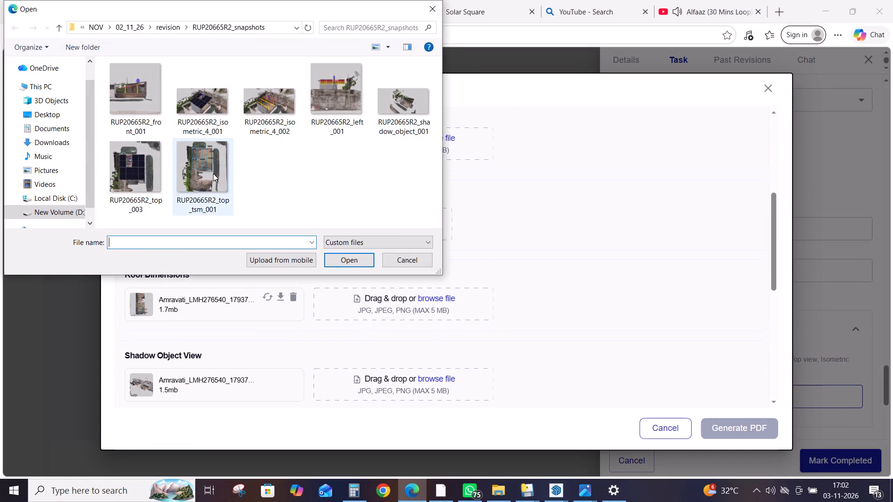
double_click(213, 173)
Replace the Shadow Object View image for internal teams with RUP20665R2_shadow_object_001.
scroll(248, 274, down, 2)
click(263, 256)
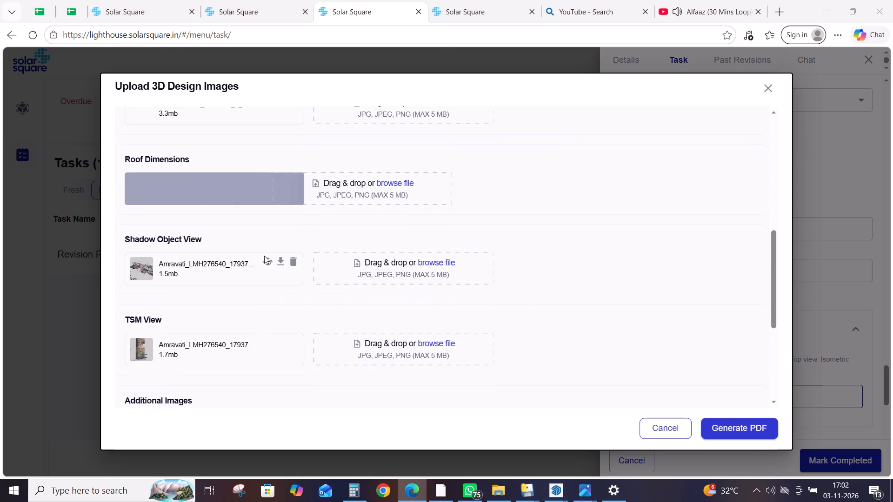
double_click(411, 121)
Replace the TSM View image for internal teams with RUP20665R2_top_tsm_001.
scroll(248, 232, down, 1)
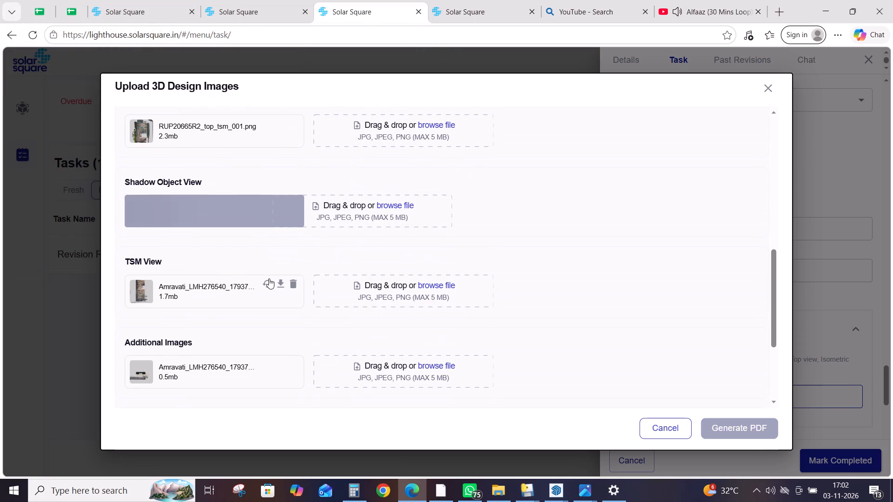
click(269, 278)
double_click(210, 178)
Replace the existing Additional Images picture for internal teams with RUP20665R2_left_001.
scroll(243, 256, down, 2)
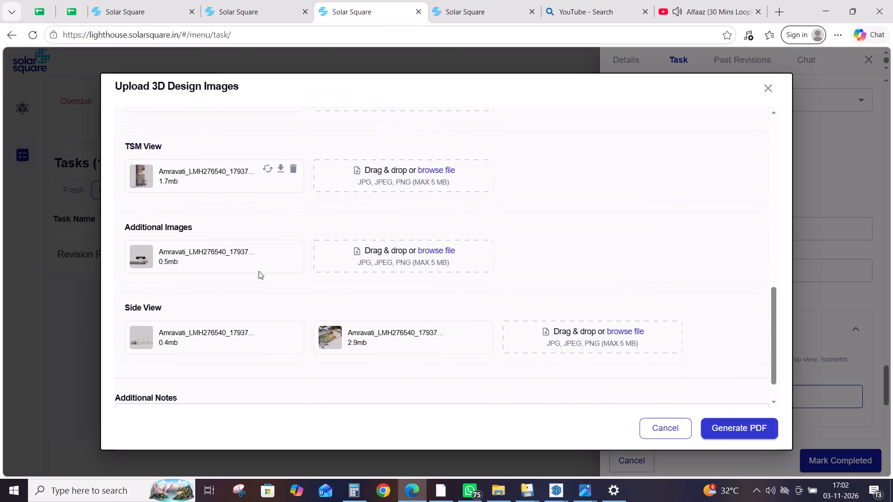
click(268, 244)
click(340, 173)
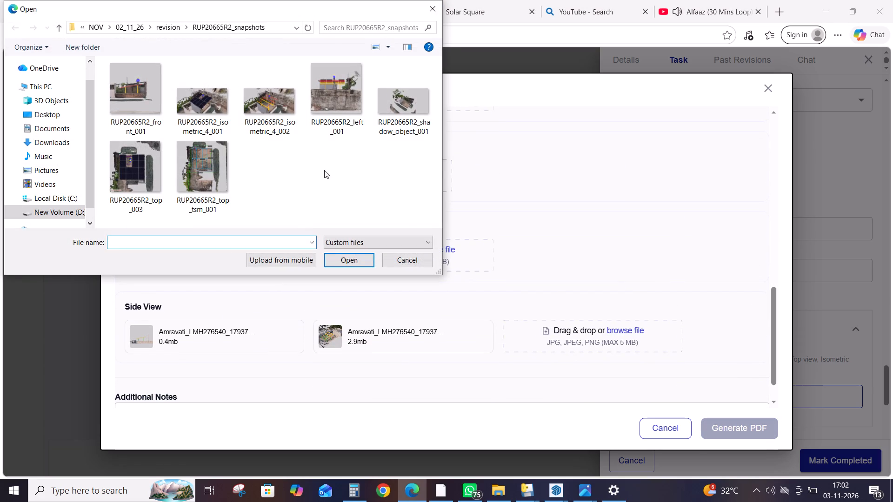
double_click(318, 77)
Replace the first Side View image for internal teams with RUP20665R2_front_001.
scroll(289, 271, down, 1)
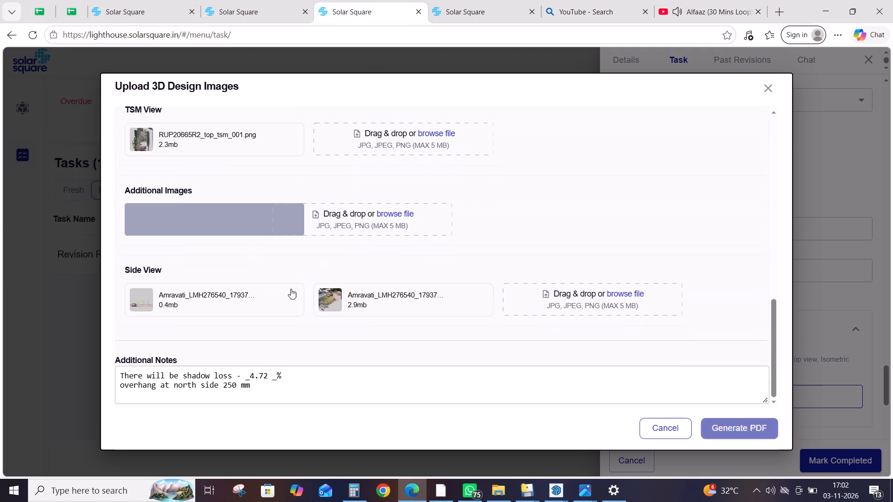
click(263, 291)
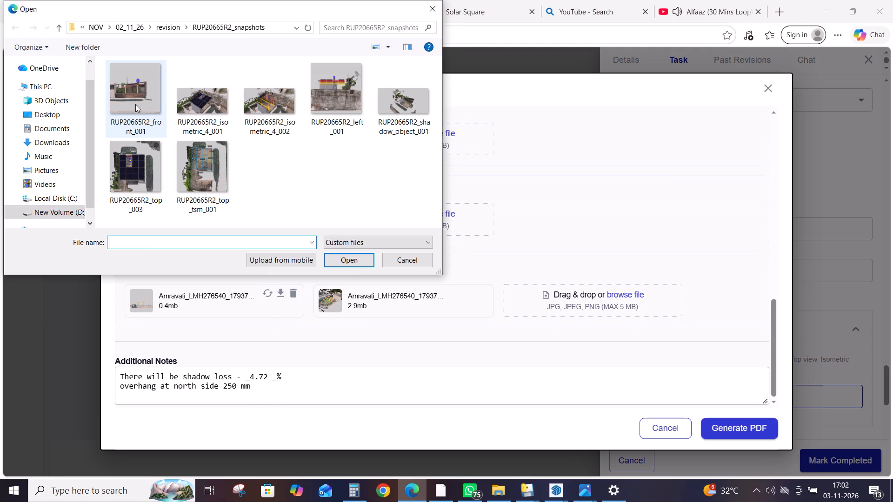
double_click(143, 102)
Replace the second Side View image for internal teams with RUP20665R2_isometric_4_002.
click(413, 294)
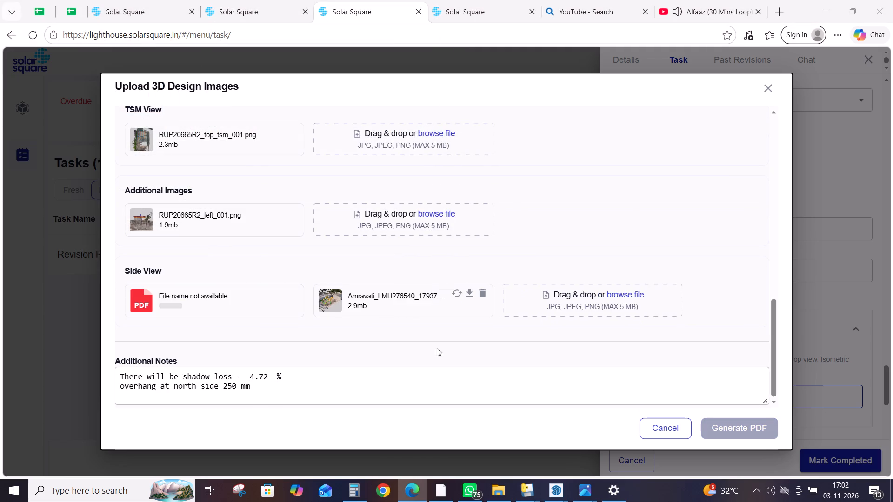
double_click(328, 162)
double_click(284, 80)
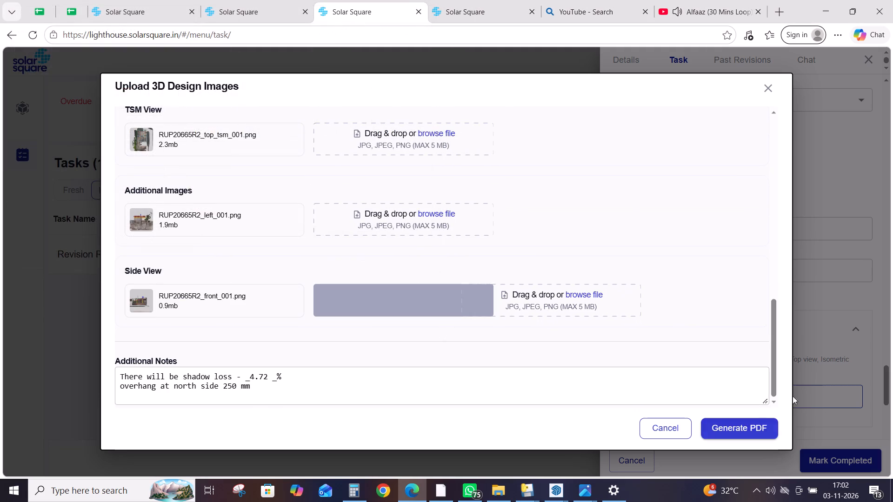
click(572, 224)
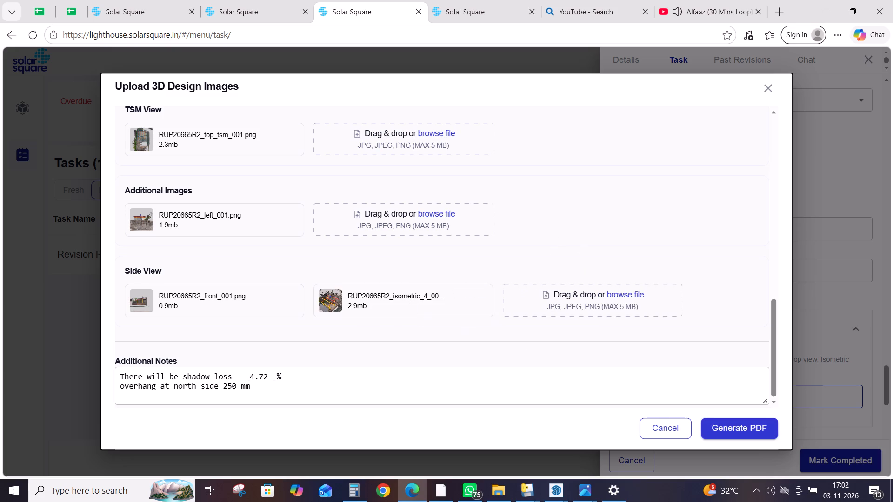
Generate the design PDF from the replaced 3D design images.
click(726, 428)
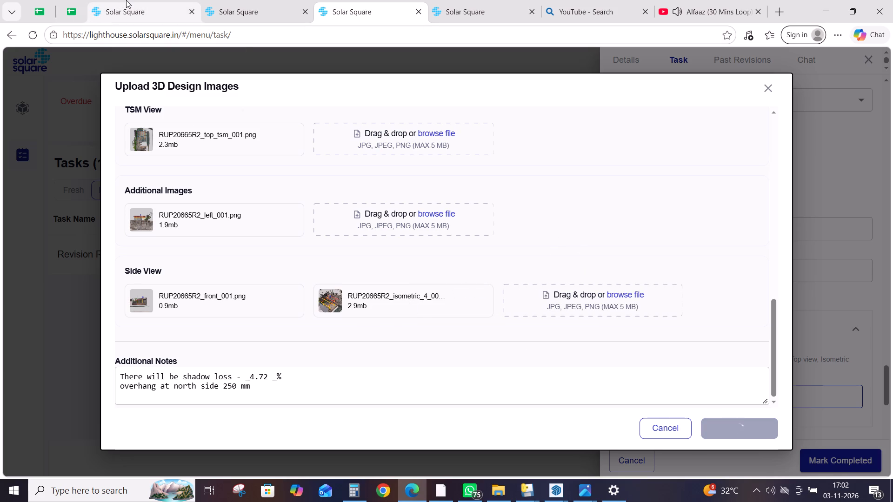
click(126, 0)
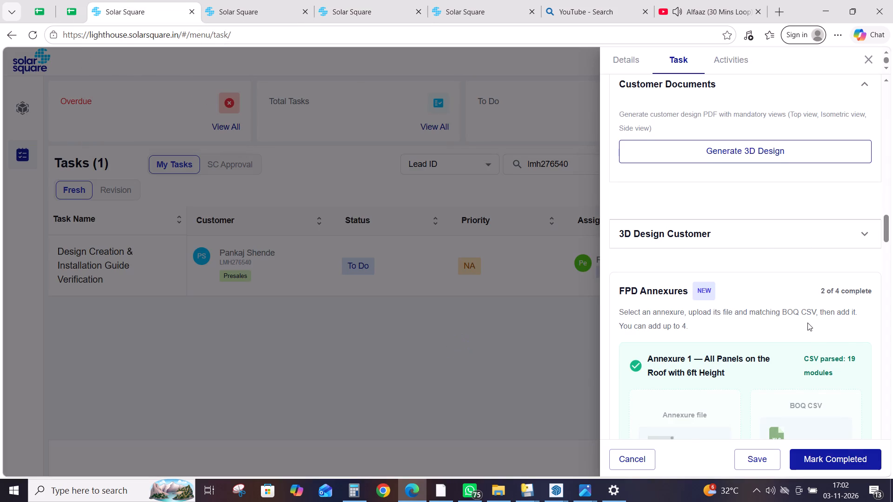
scroll(807, 323, down, 3)
scroll(806, 321, up, 4)
drag(739, 389, 857, 373)
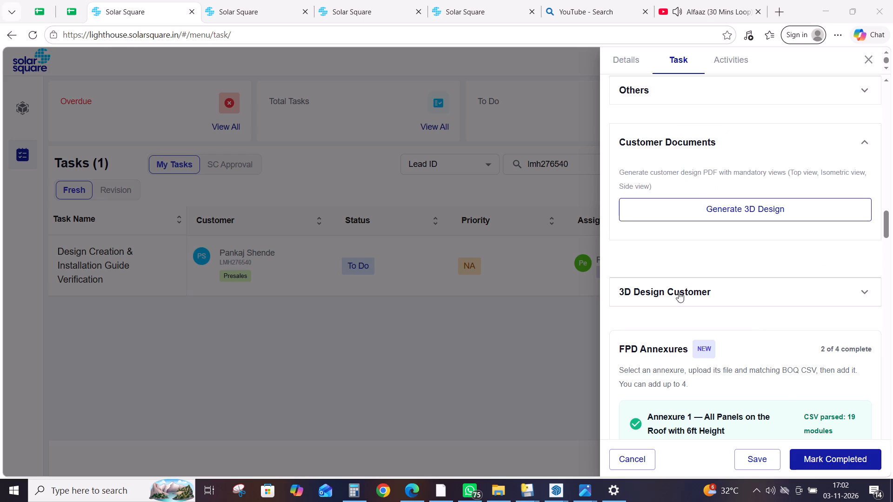
click(674, 290)
click(659, 191)
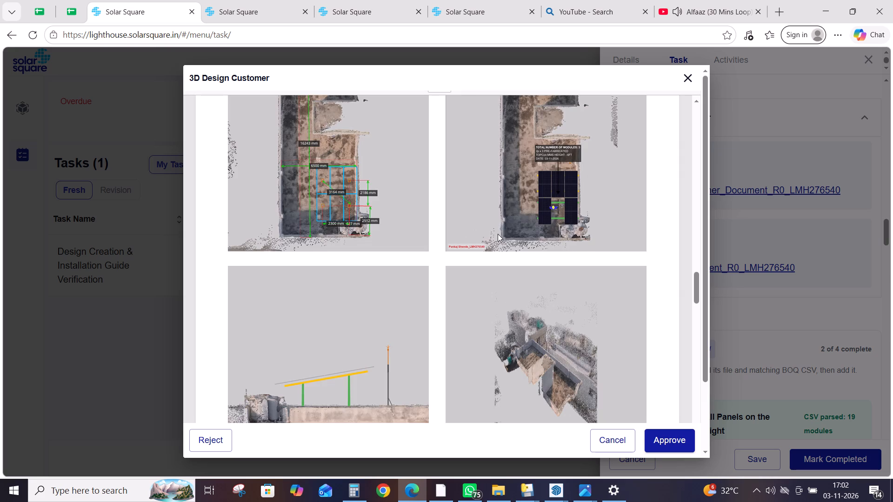
scroll(498, 234, down, 1)
scroll(498, 234, up, 1)
click(777, 207)
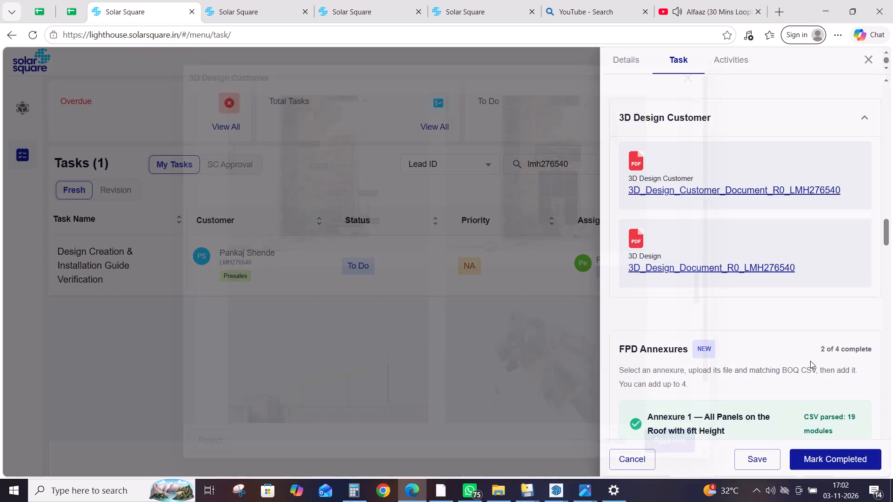
scroll(816, 375, down, 5)
scroll(805, 330, down, 4)
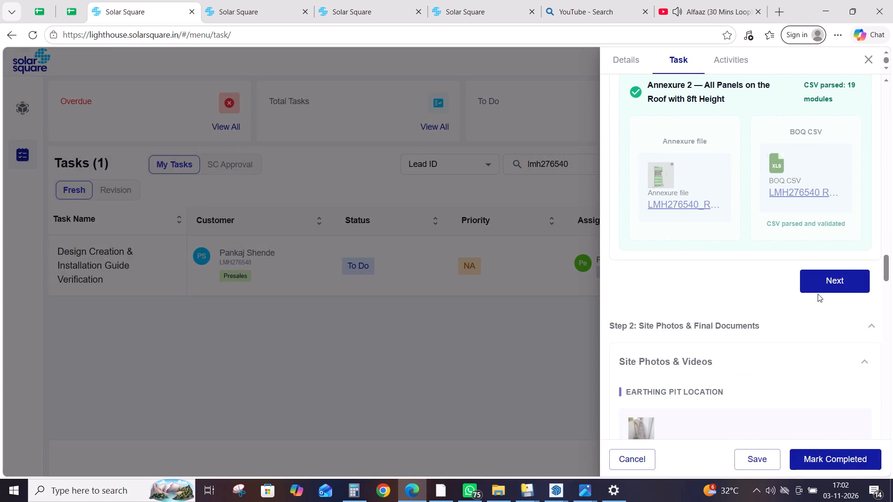
click(826, 284)
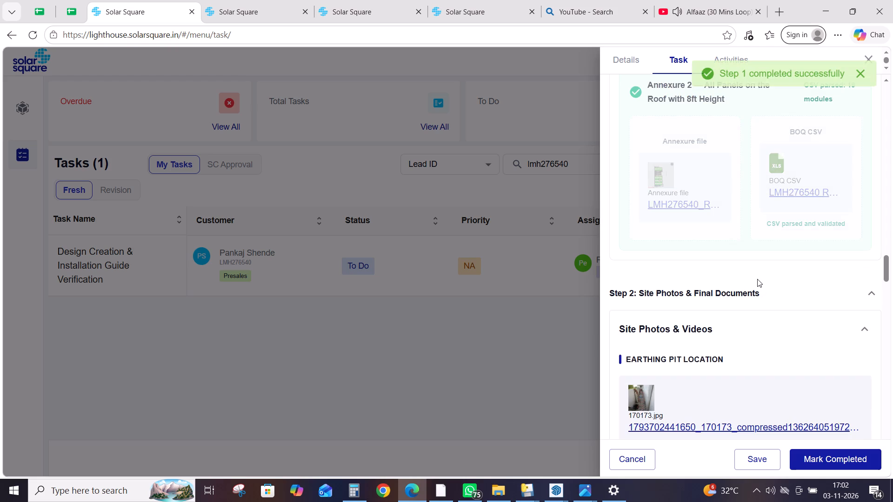
scroll(726, 291, up, 19)
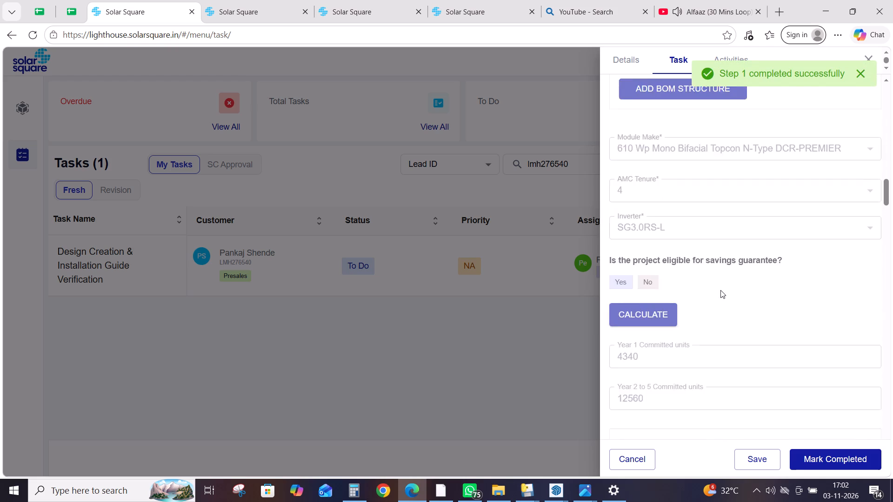
scroll(720, 290, up, 6)
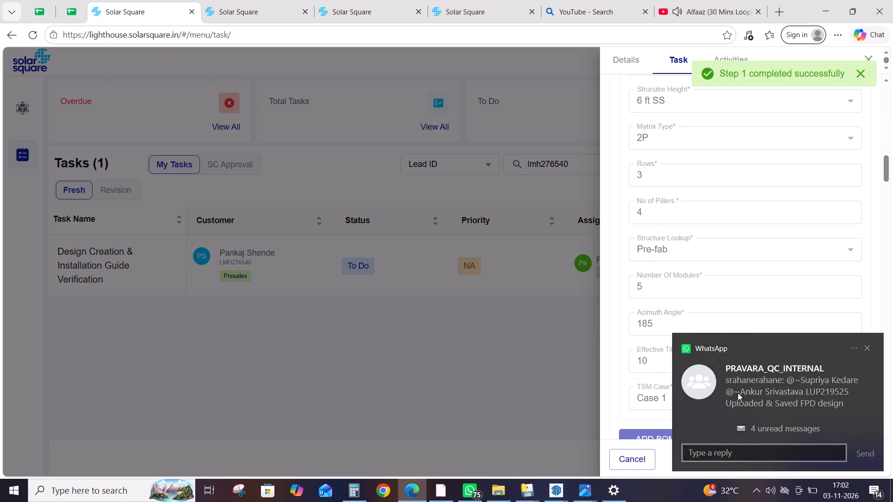
drag(738, 393, 846, 365)
scroll(815, 345, up, 13)
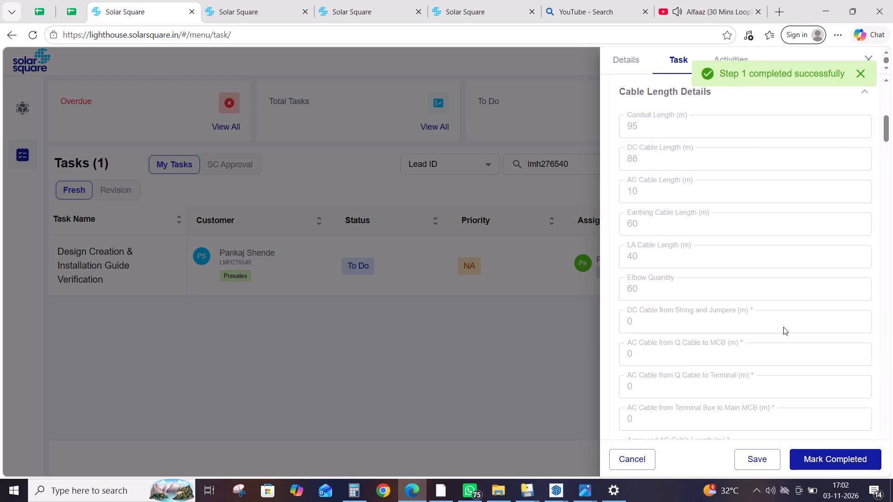
scroll(783, 327, down, 13)
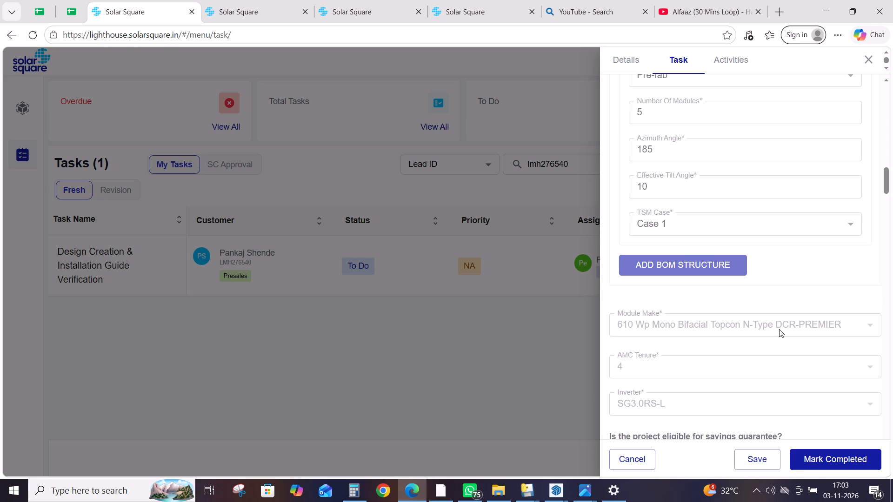
scroll(779, 298, down, 4)
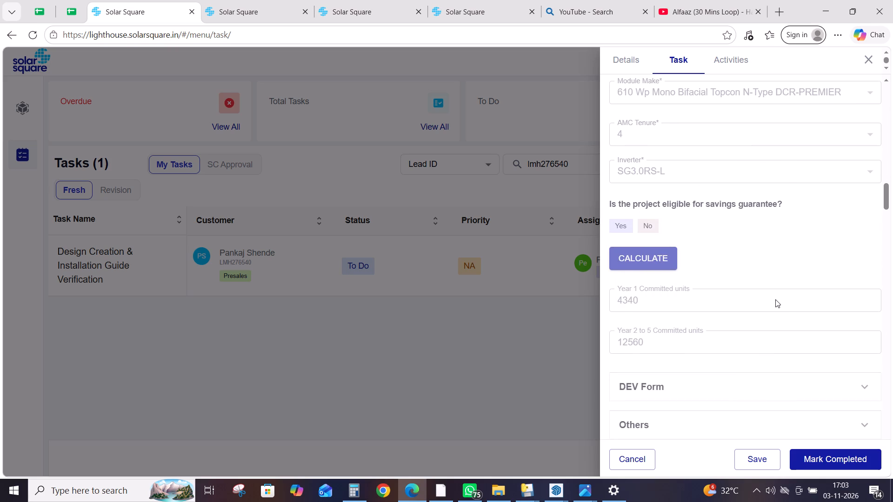
scroll(773, 301, left, 1)
scroll(619, 223, left, 2)
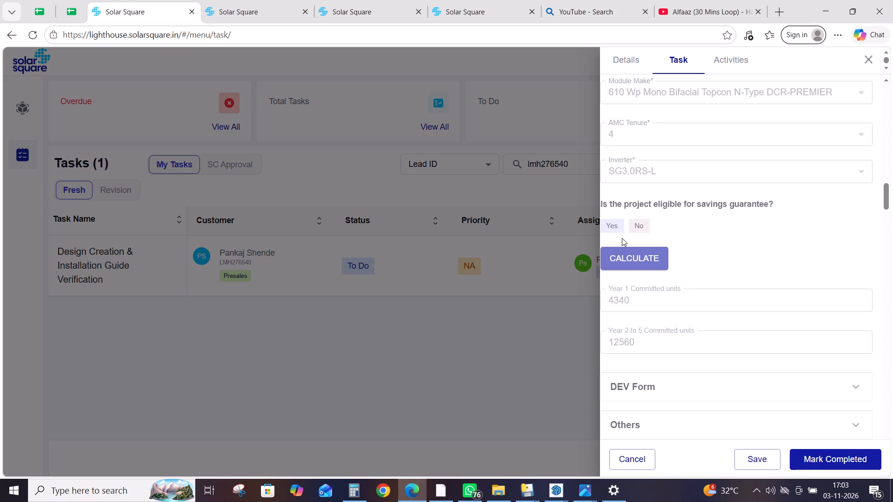
click(622, 238)
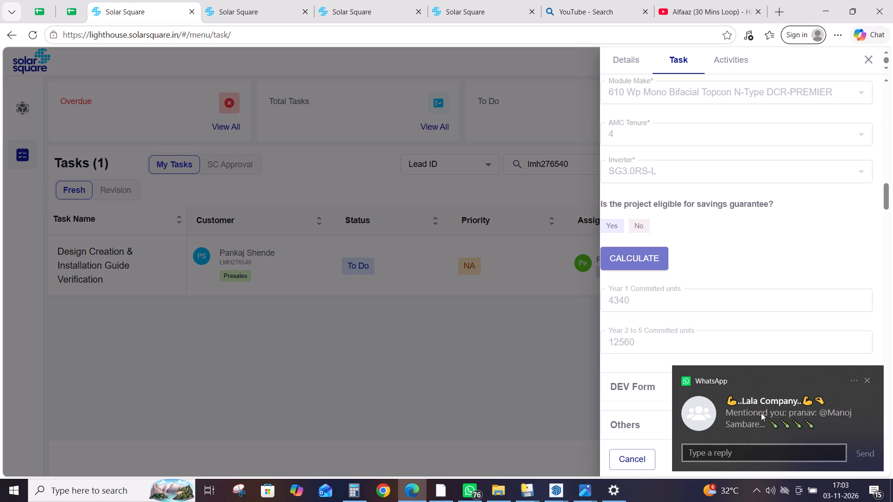
drag(748, 416, 873, 390)
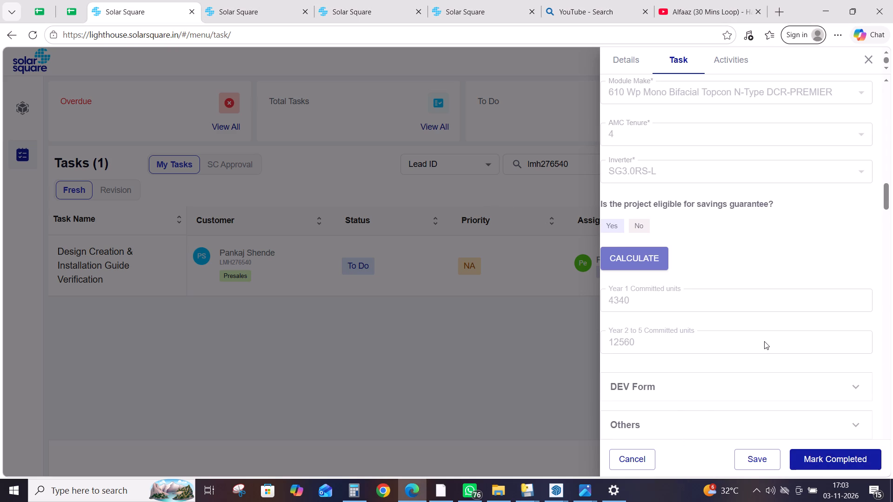
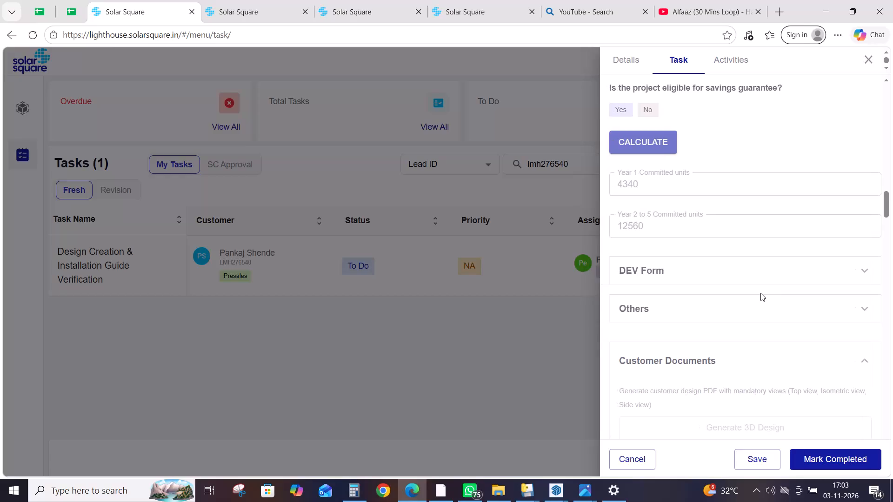
scroll(760, 293, up, 2)
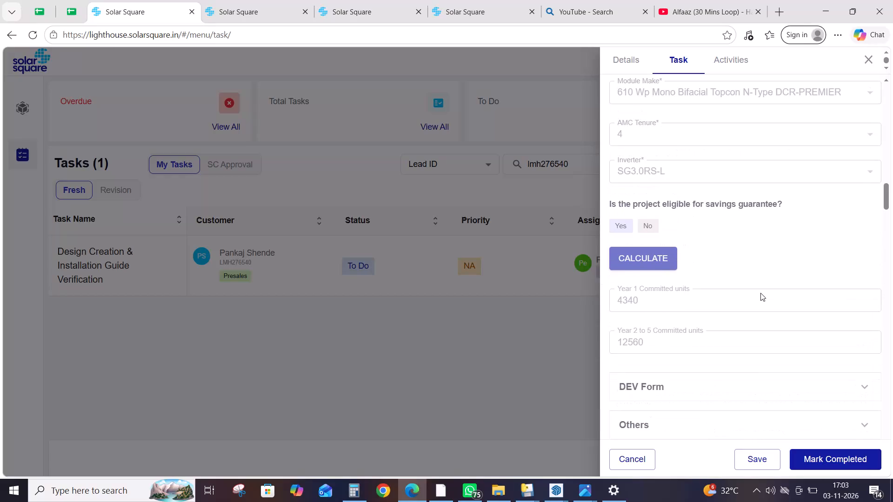
scroll(760, 293, down, 8)
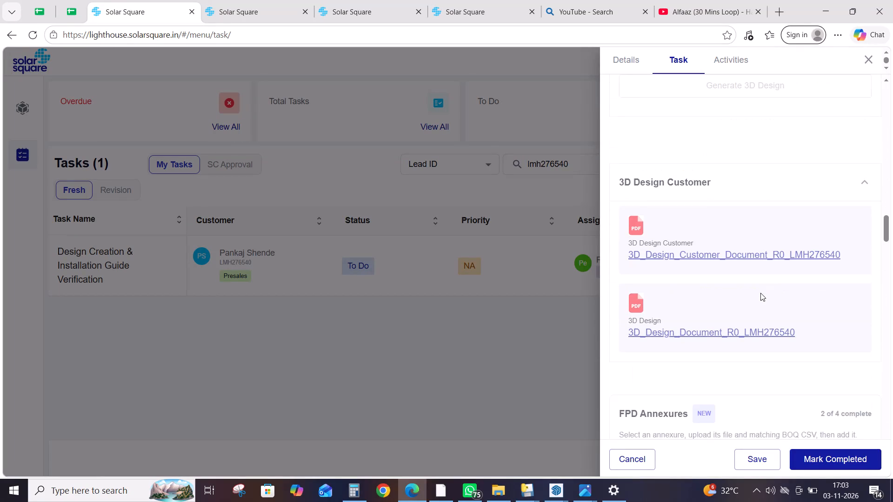
click(740, 243)
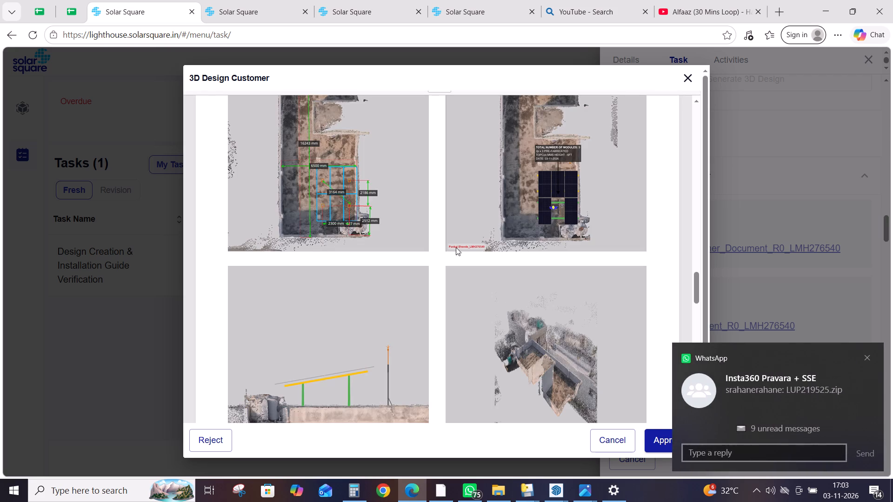
scroll(461, 236, down, 3)
scroll(468, 236, up, 4)
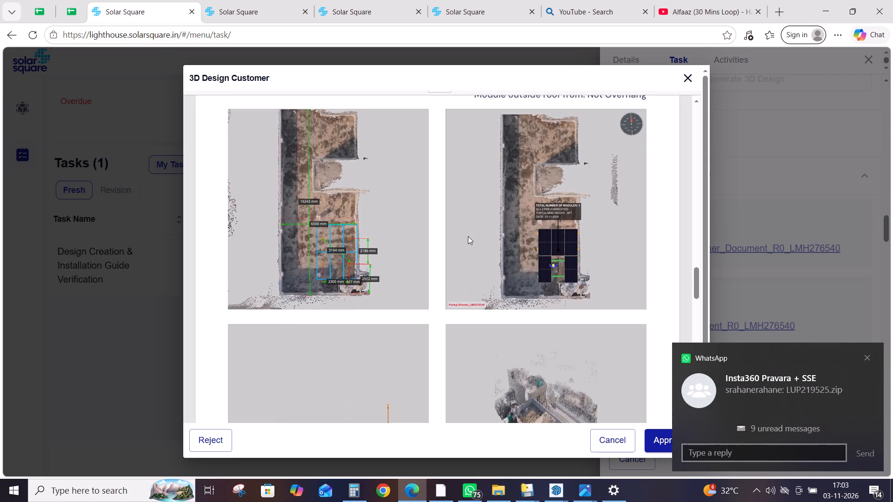
drag(739, 395, 892, 380)
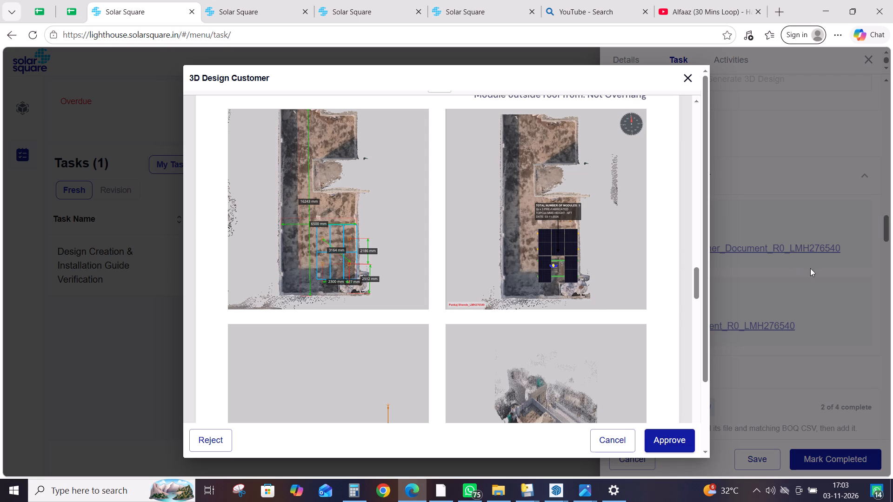
click(811, 268)
scroll(809, 312, down, 9)
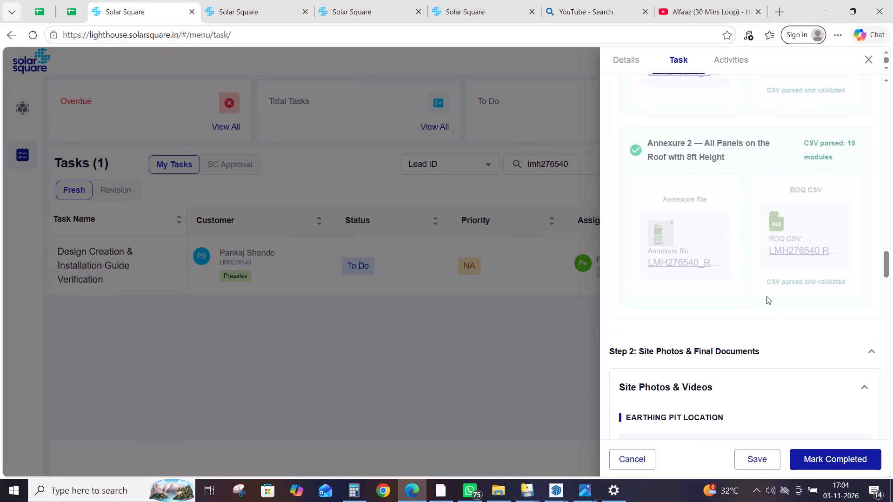
scroll(766, 296, down, 5)
drag(705, 380, 791, 331)
scroll(670, 211, up, 2)
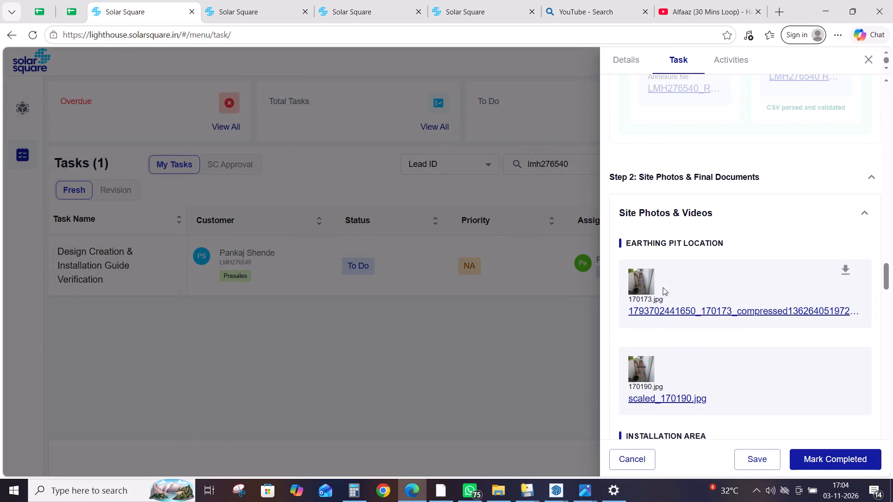
click(655, 314)
click(690, 445)
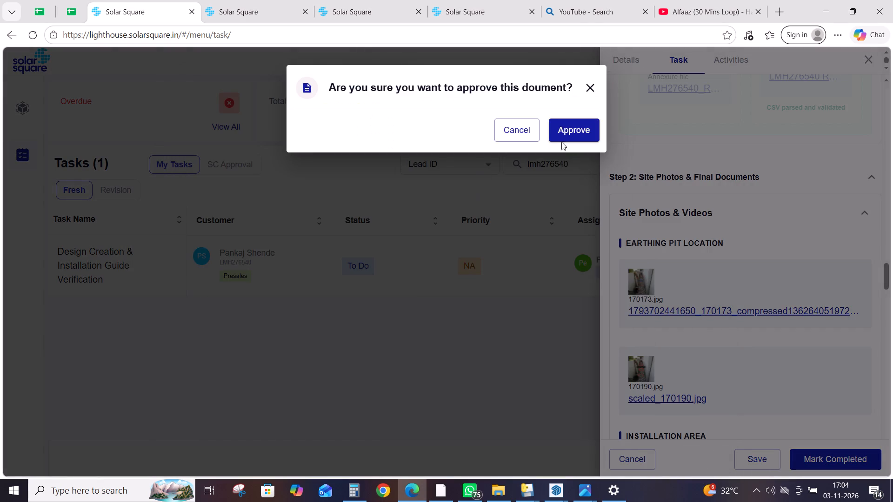
click(564, 138)
click(662, 397)
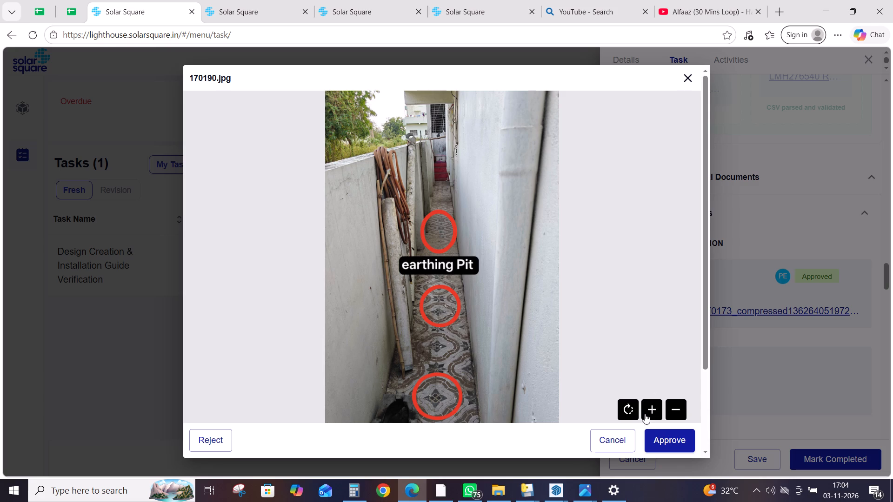
click(663, 443)
click(561, 126)
Approve the installation area photos 170180.jpg and 170179.jpg.
scroll(734, 283, down, 3)
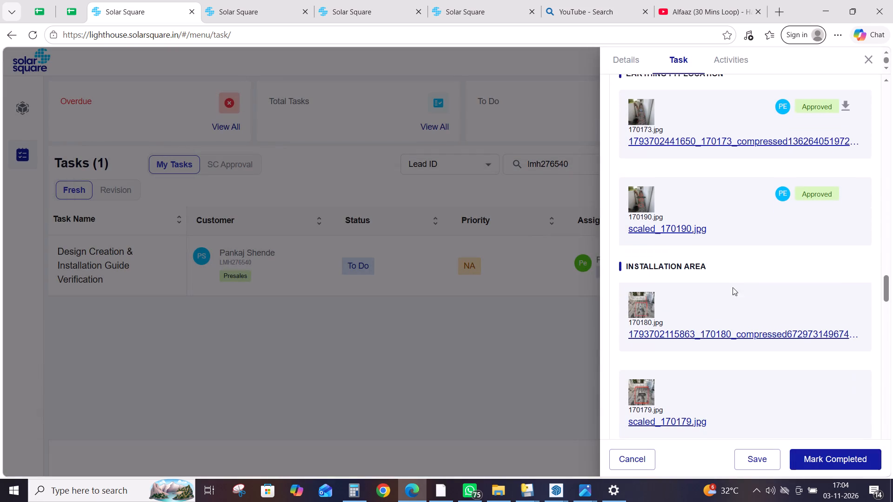
click(683, 333)
click(695, 443)
click(570, 124)
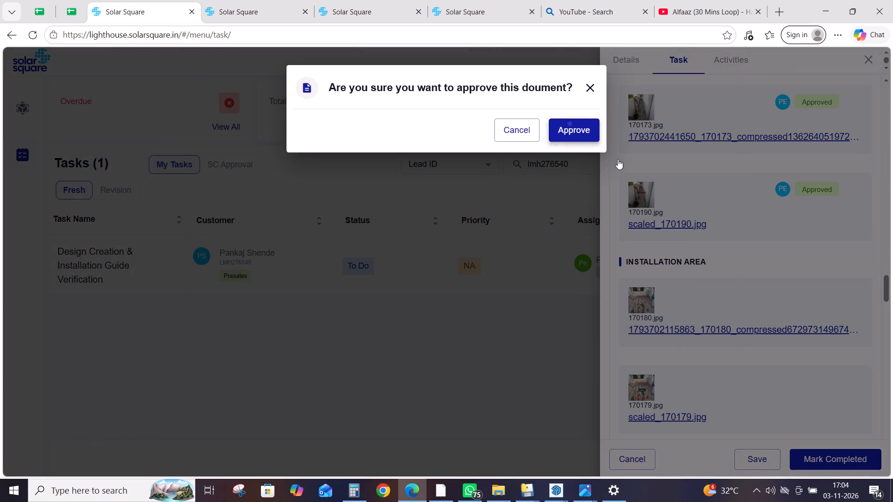
scroll(712, 287, down, 2)
click(684, 305)
click(676, 439)
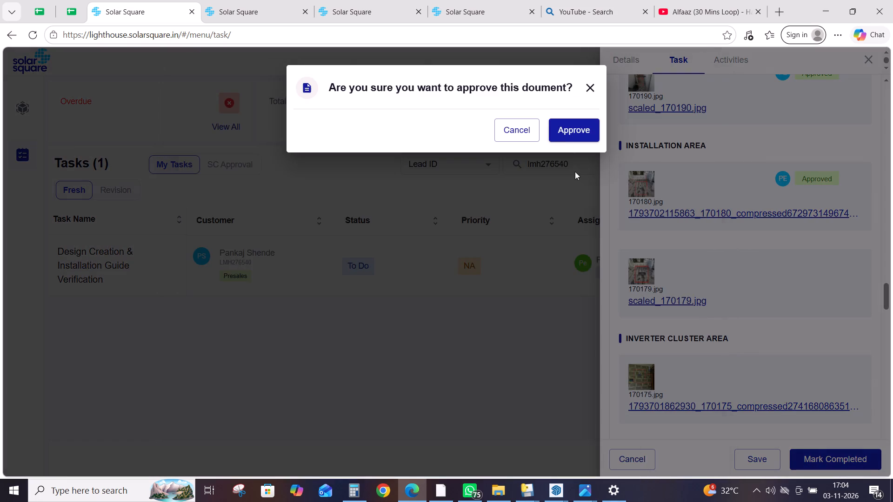
Confirm the approval of installation area photo 170179.jpg.
click(567, 133)
Approve the inverter cluster area photos 170175.jpg and 170186.jpg.
scroll(710, 300, down, 1)
click(698, 353)
drag(682, 452, 682, 447)
click(660, 439)
click(579, 130)
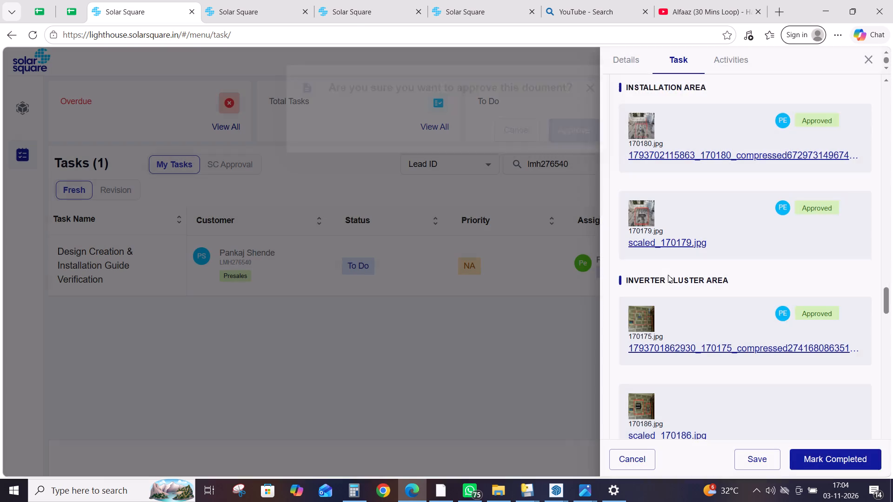
scroll(679, 291, down, 2)
click(668, 319)
drag(662, 445, 664, 441)
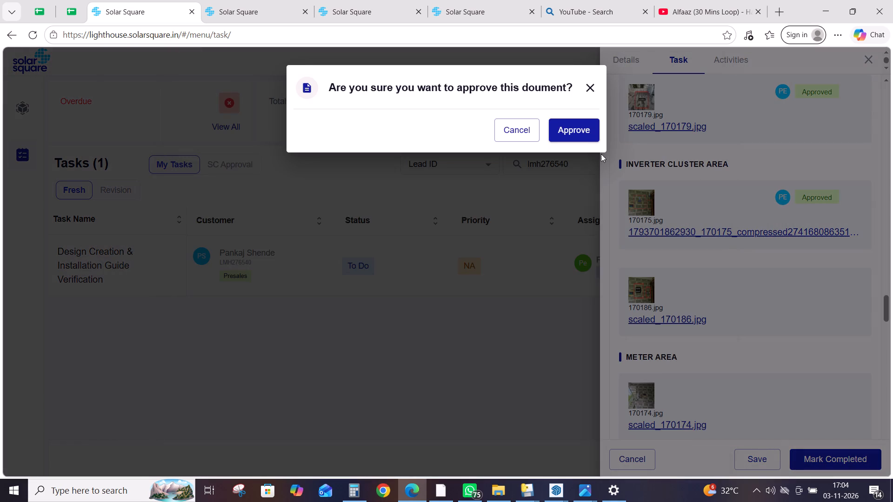
click(590, 137)
click(678, 319)
click(752, 398)
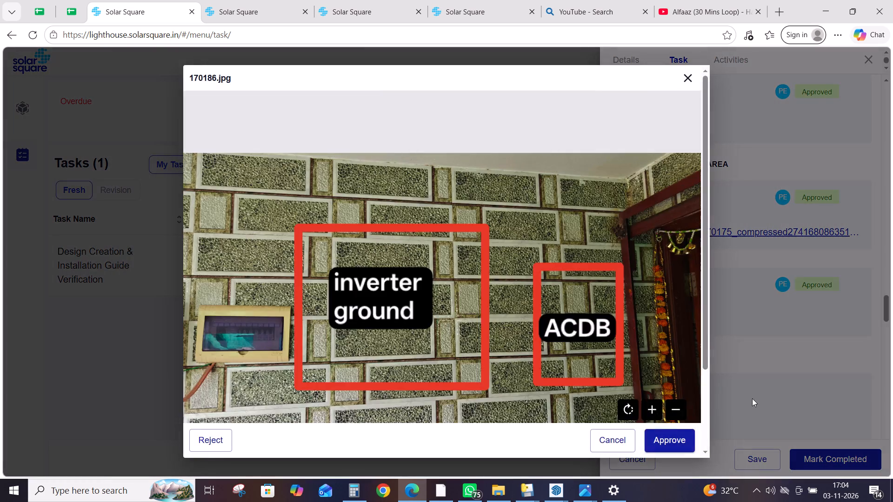
Approve the meter area photo 170174.jpg.
scroll(688, 291, down, 2)
click(681, 304)
click(682, 442)
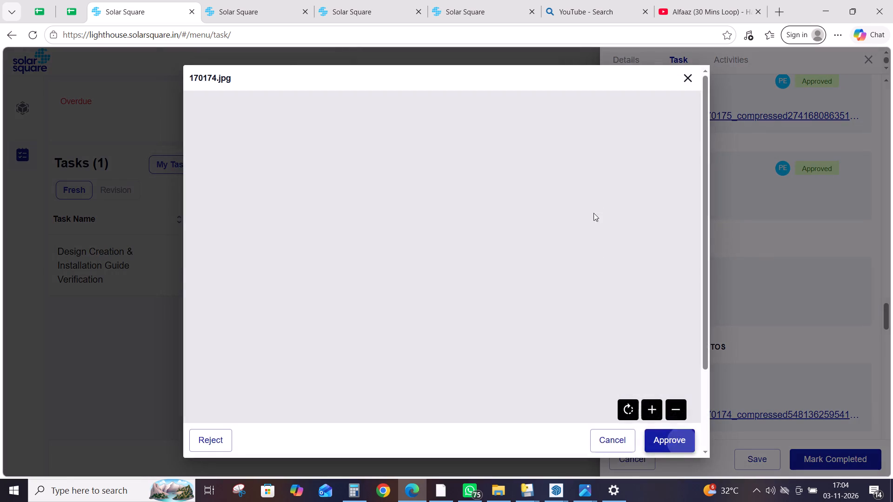
click(582, 131)
Approve the first two cable routing photos, 170174.jpg and 170180.jpg.
scroll(736, 271, down, 2)
click(684, 295)
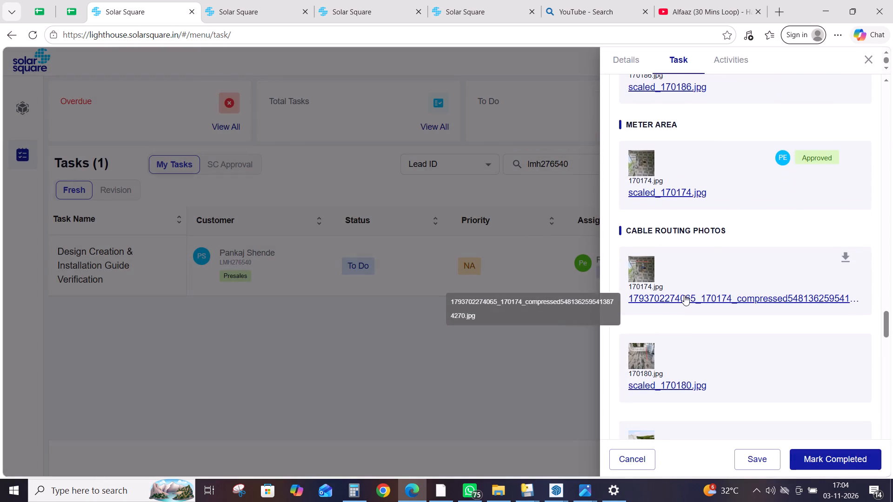
click(669, 443)
click(571, 122)
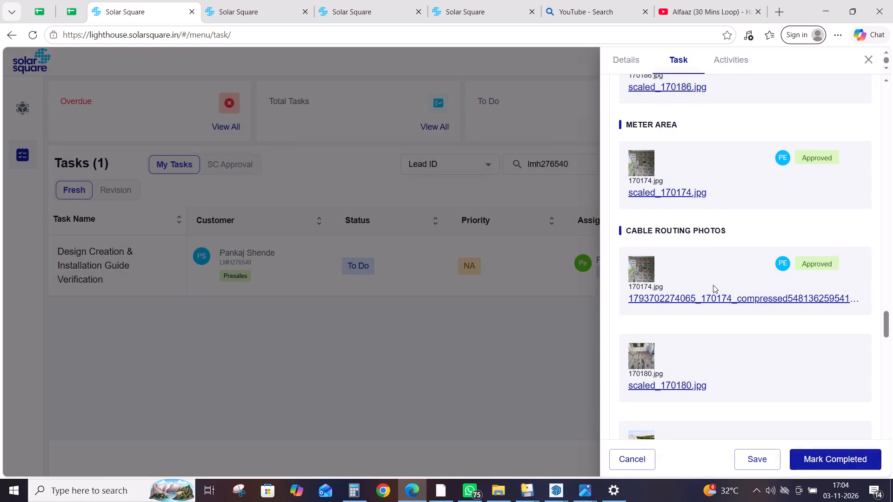
scroll(723, 284, down, 2)
click(668, 253)
click(672, 269)
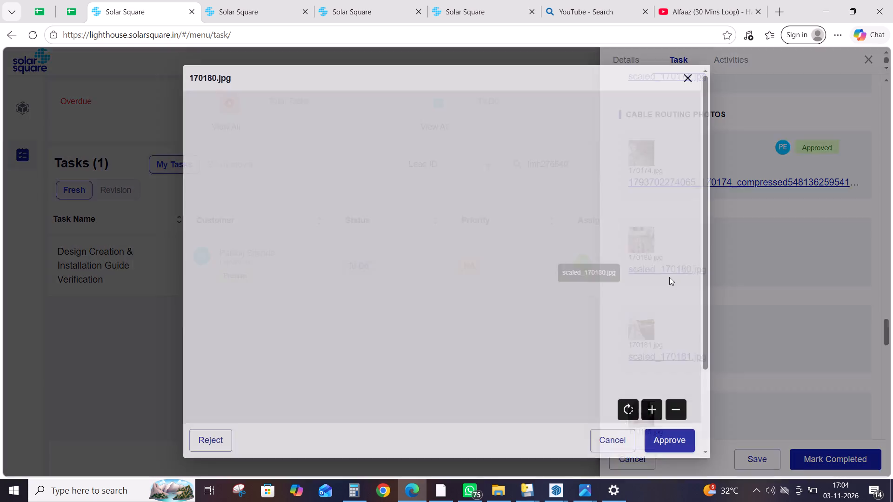
click(673, 453)
click(673, 436)
click(594, 130)
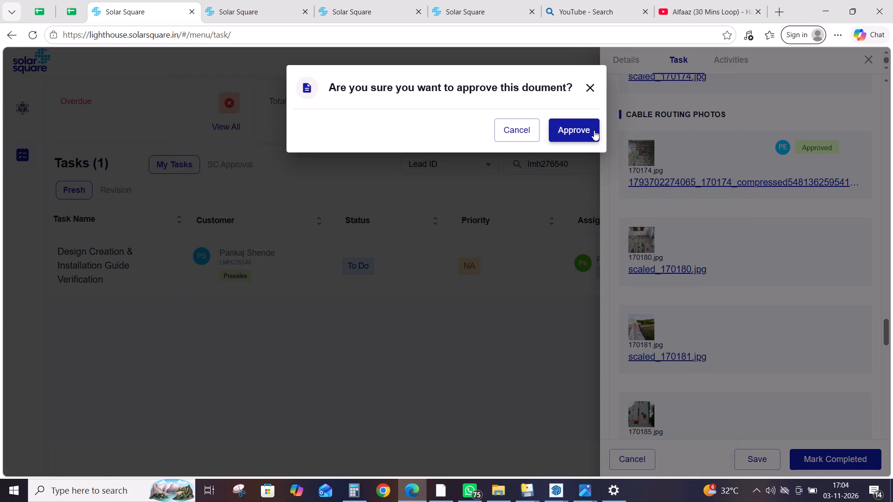
Approve the cable routing photos 170181.jpg and 170185.jpg.
scroll(720, 229, down, 3)
scroll(721, 230, up, 1)
click(672, 247)
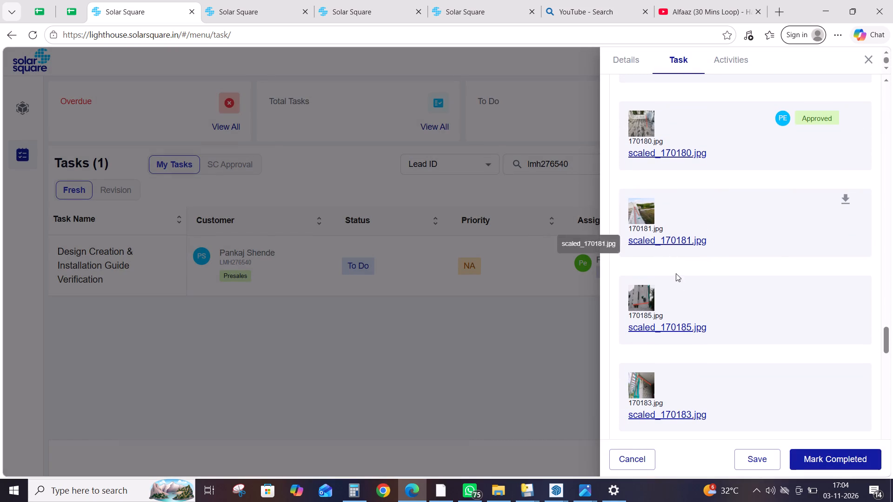
click(675, 244)
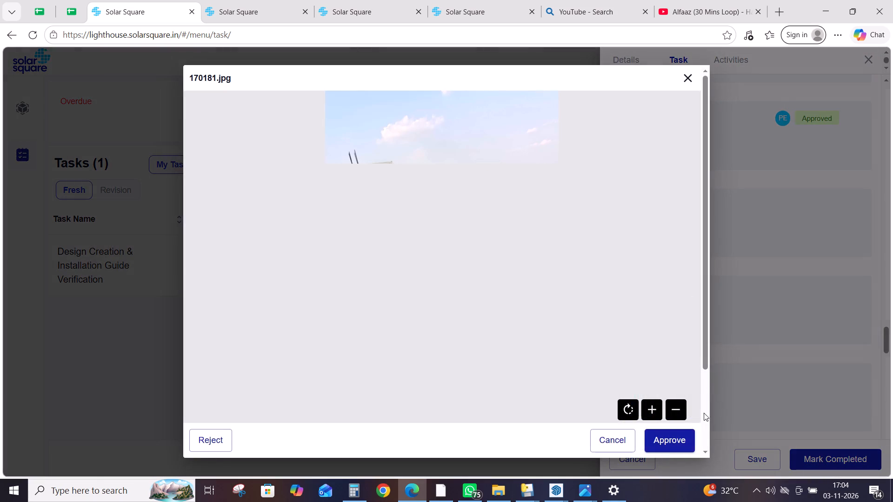
click(678, 451)
click(583, 129)
scroll(694, 232, down, 2)
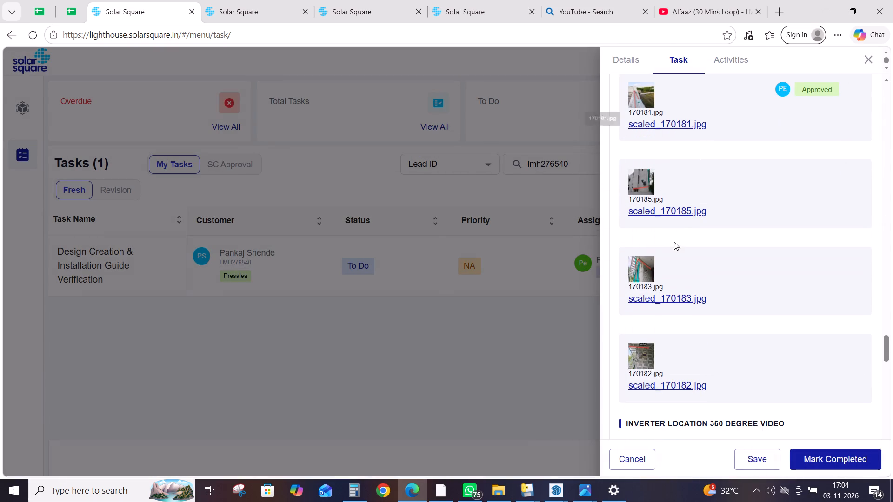
click(681, 204)
click(682, 214)
click(670, 435)
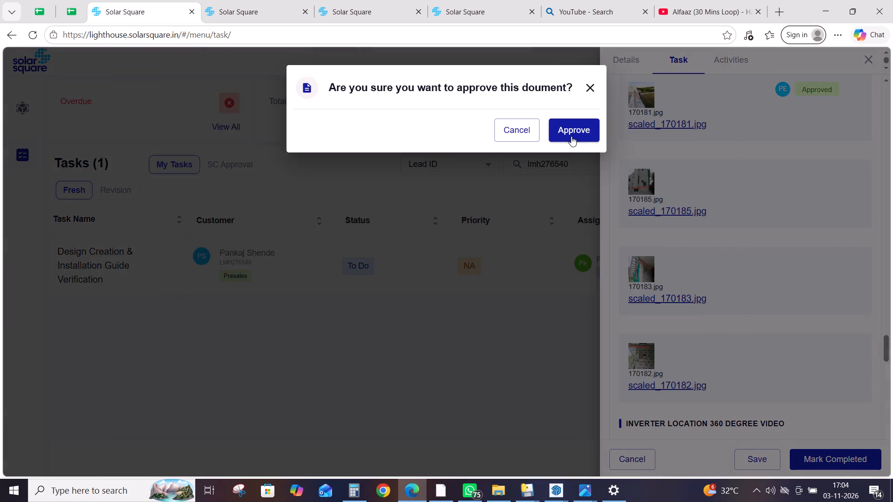
click(571, 135)
Approve the last two cable routing photos, 170183.jpg and 170182.jpg.
click(680, 300)
click(666, 445)
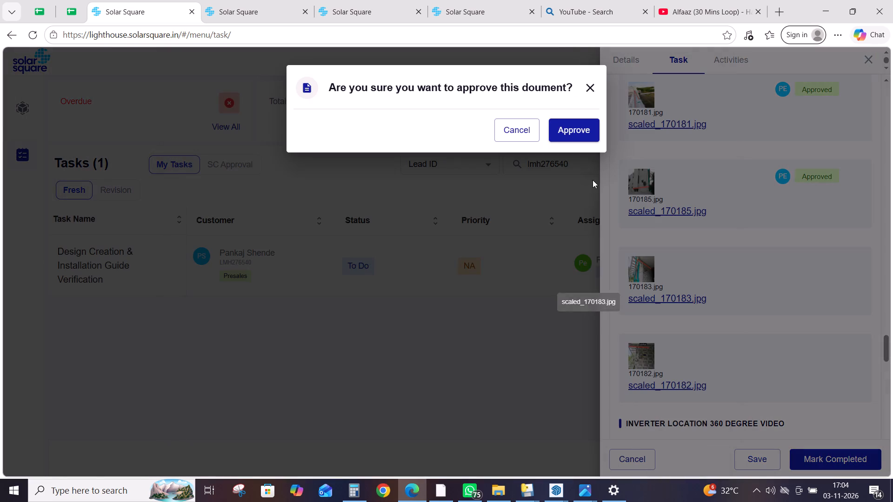
click(571, 123)
drag(771, 387, 883, 373)
scroll(755, 285, down, 1)
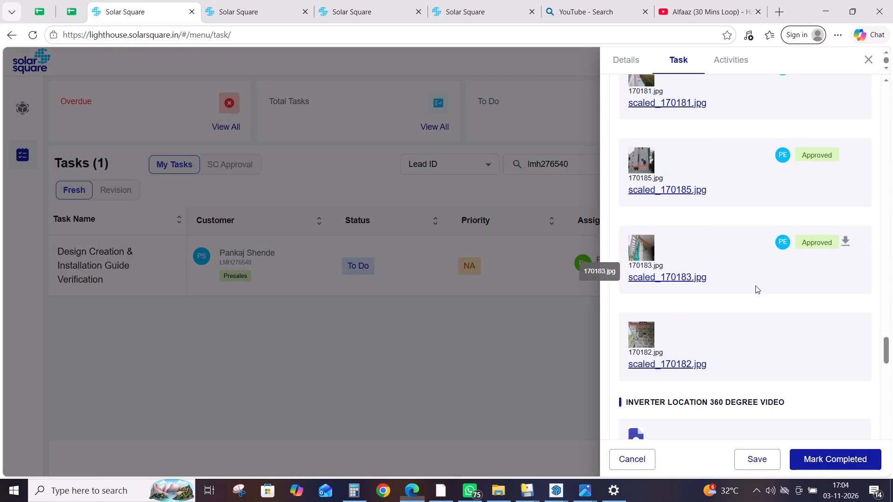
click(690, 326)
click(671, 438)
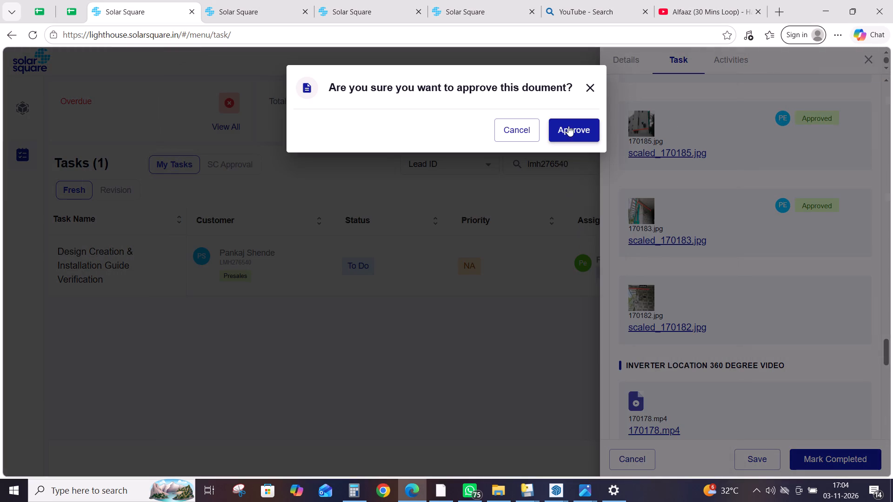
click(571, 127)
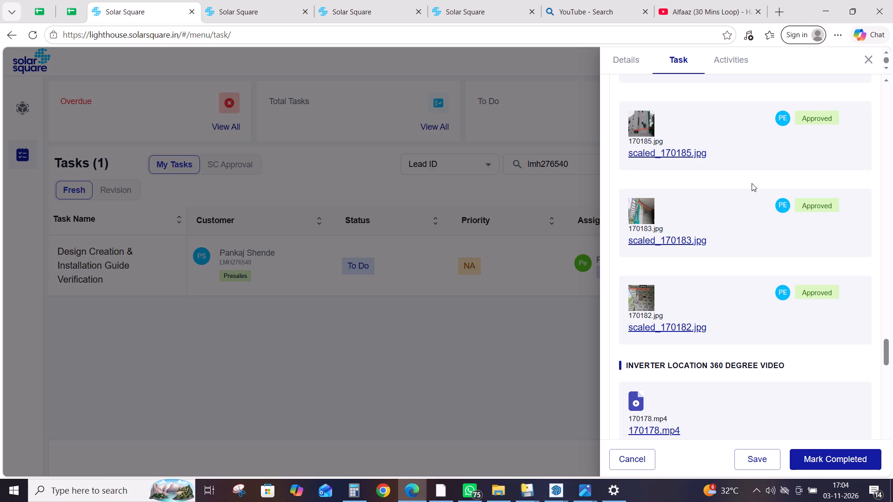
Look through the remaining task documents, from the 360 degree videos to the house front photo and installation area layout.
scroll(813, 252, down, 3)
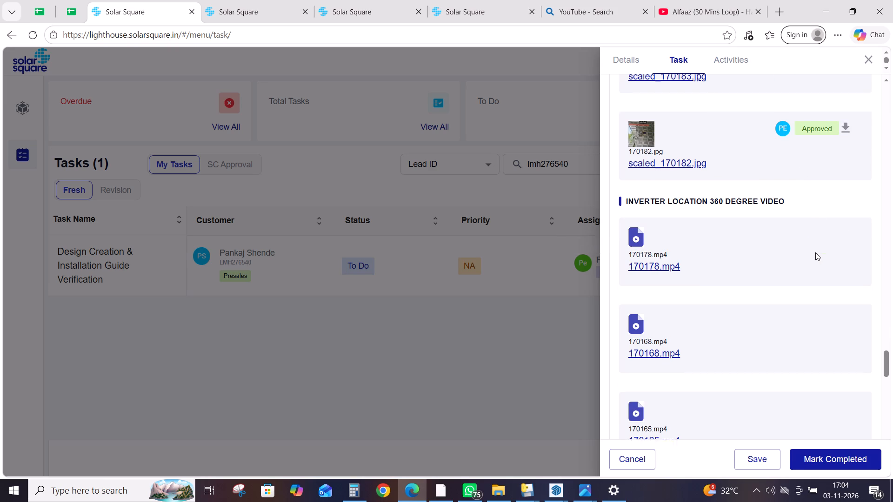
scroll(814, 254, down, 1)
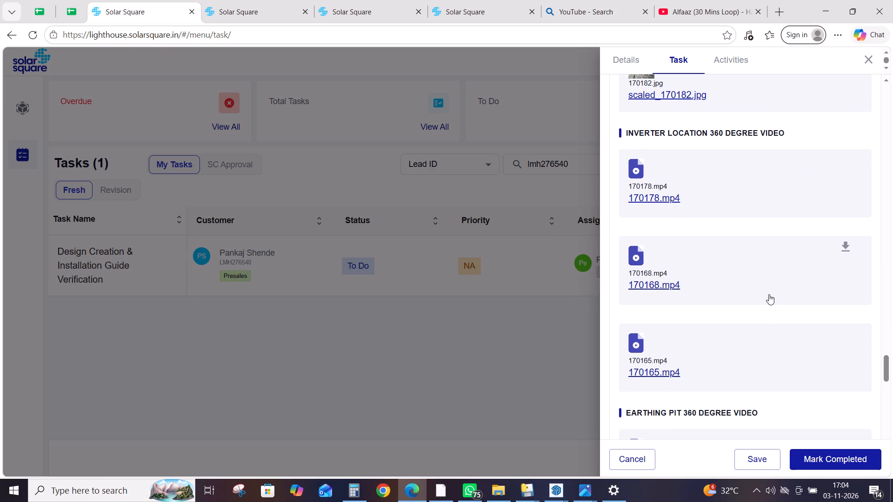
scroll(777, 277, down, 8)
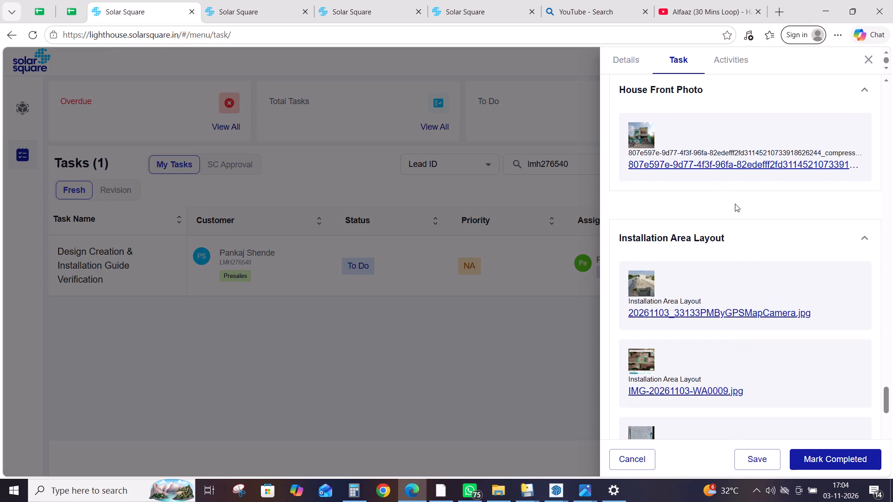
click(716, 164)
click(679, 445)
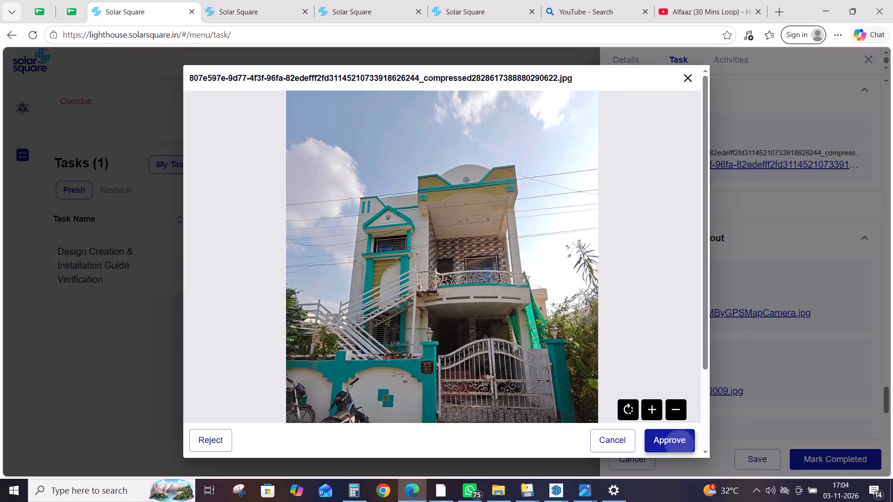
click(576, 135)
Approve the Google Maps link below the installation area layout images.
scroll(760, 240, down, 4)
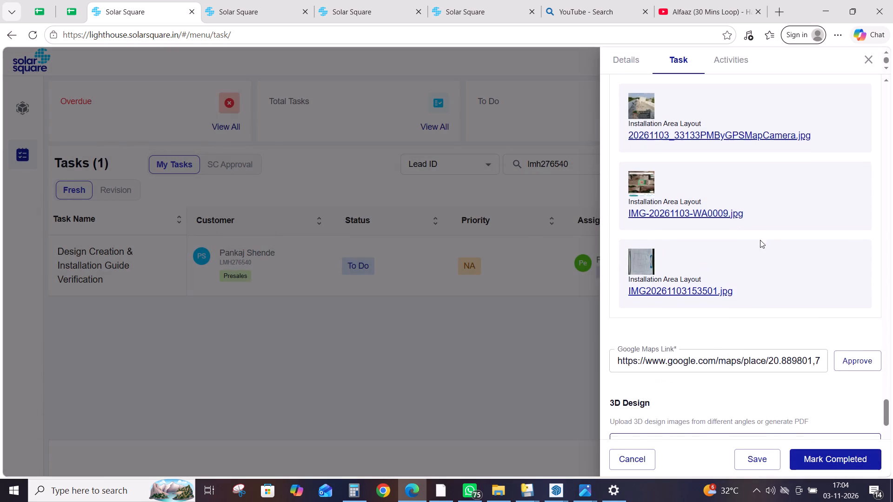
scroll(760, 240, down, 2)
click(847, 178)
click(853, 190)
click(529, 277)
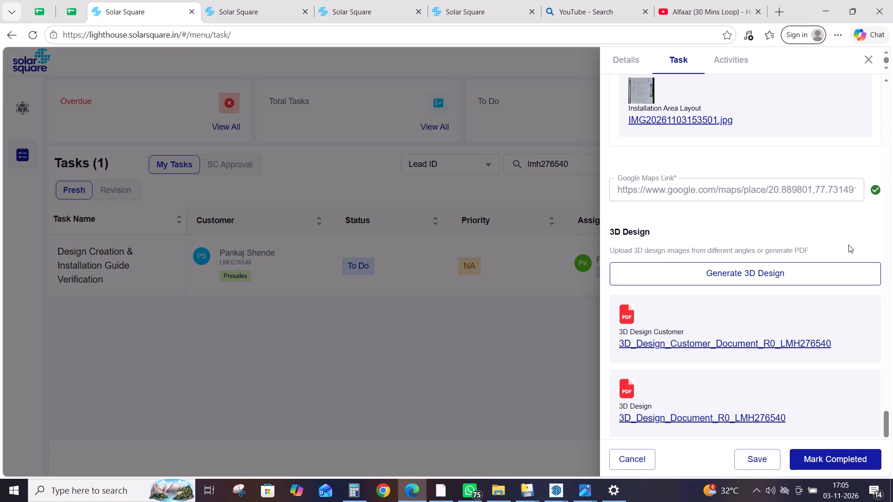
Submit Step 2: Site Photos & Final Documents, briefly opening and closing the 3D Design Customer document.
scroll(797, 272, down, 3)
click(830, 392)
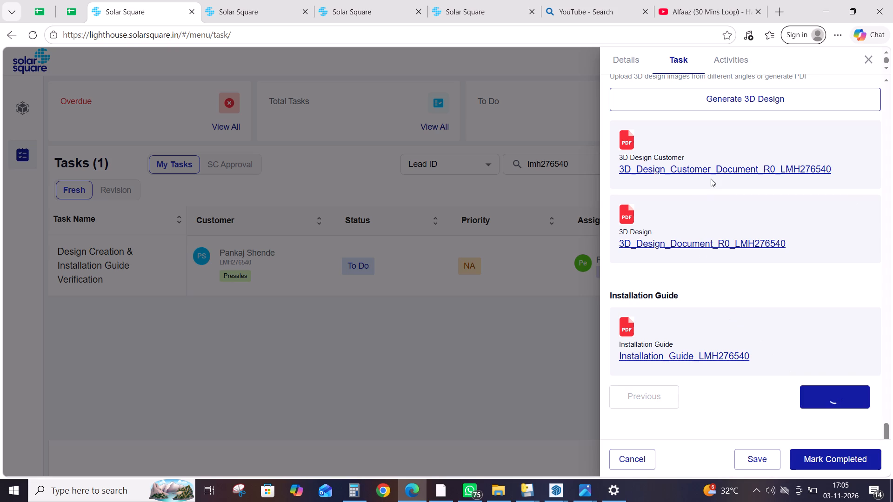
click(714, 172)
click(772, 314)
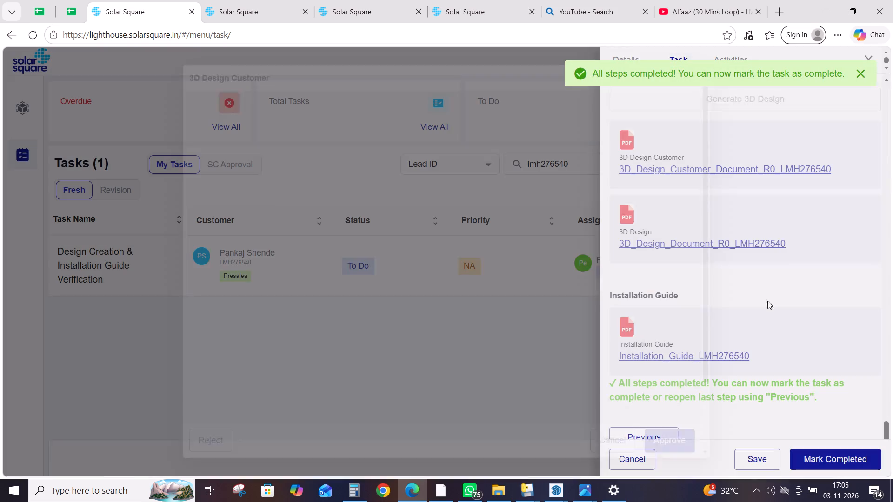
scroll(846, 392, down, 3)
scroll(829, 441, down, 3)
click(826, 453)
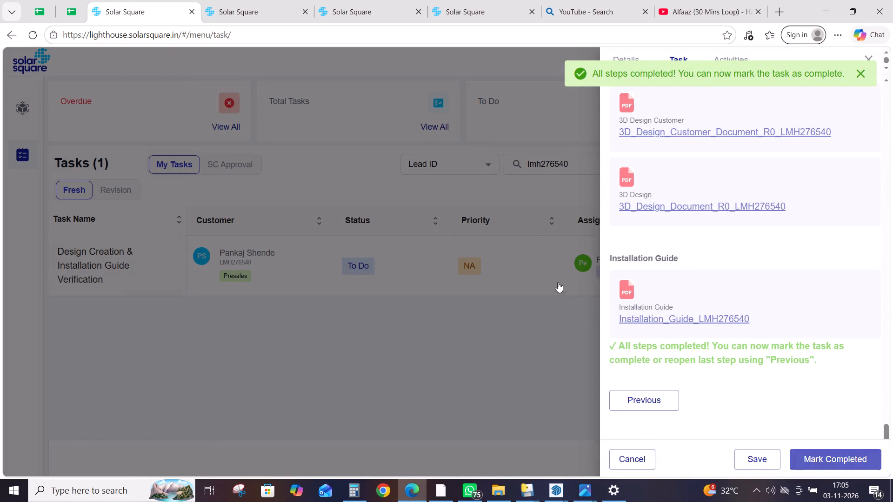
click(534, 285)
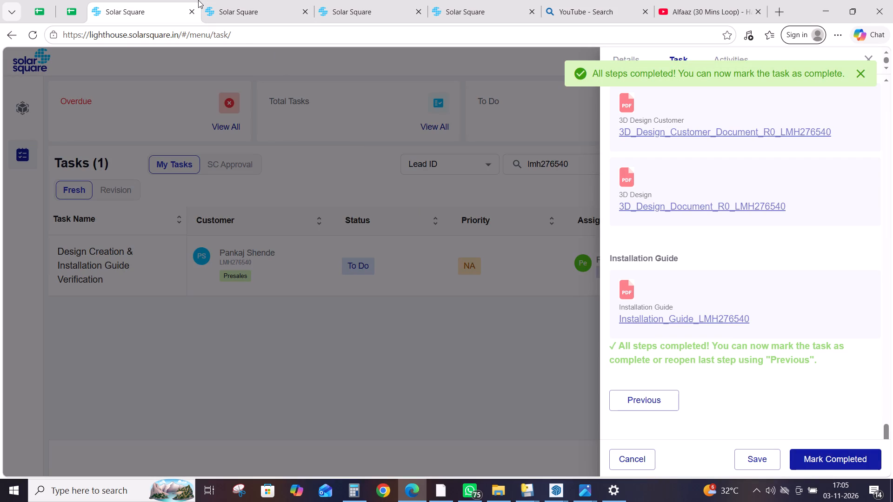
click(779, 167)
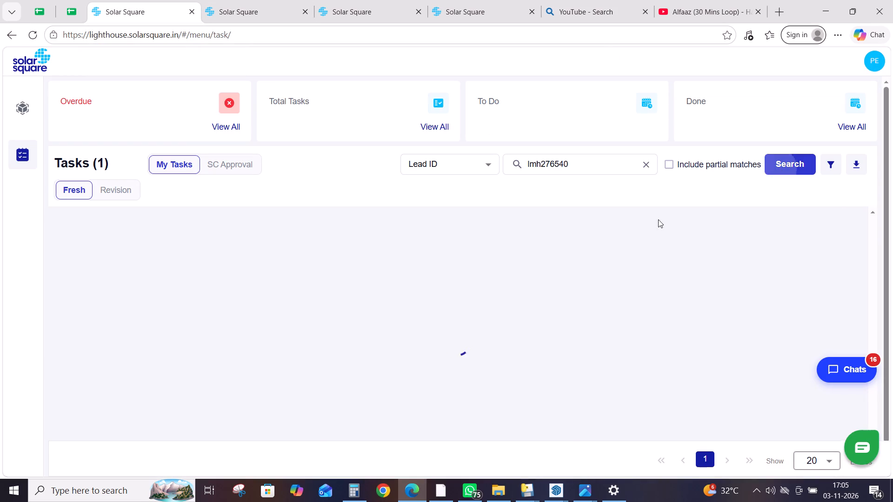
click(640, 284)
click(224, 0)
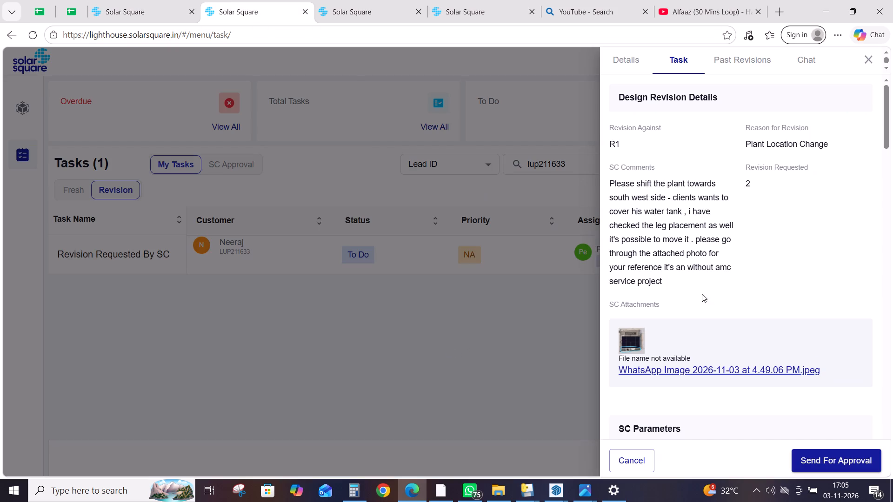
scroll(771, 300, down, 3)
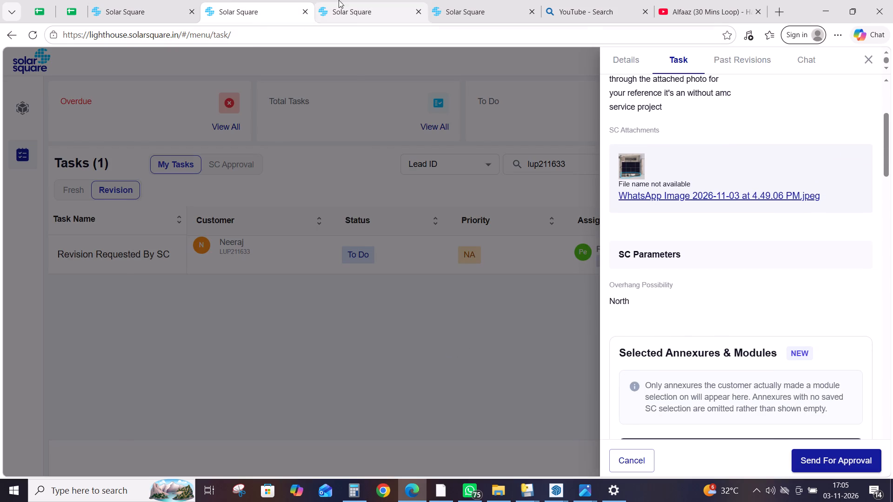
click(339, 0)
scroll(775, 363, down, 1)
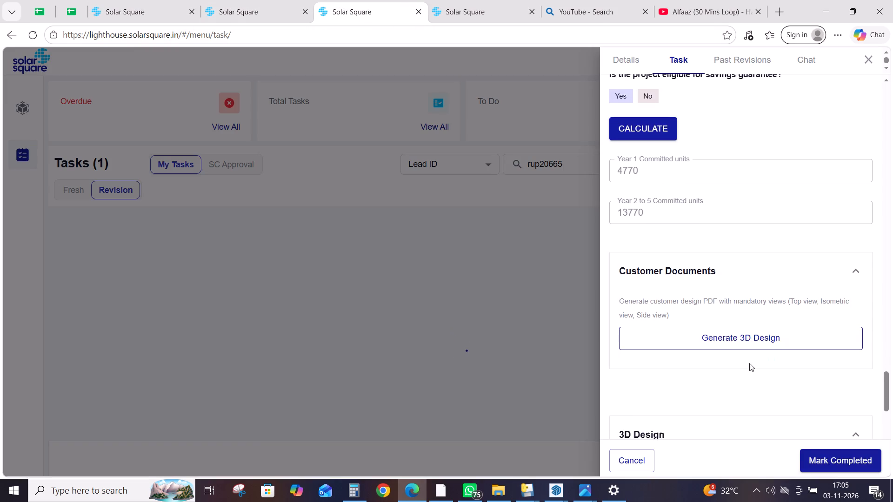
scroll(739, 362, down, 1)
scroll(677, 349, down, 2)
click(678, 335)
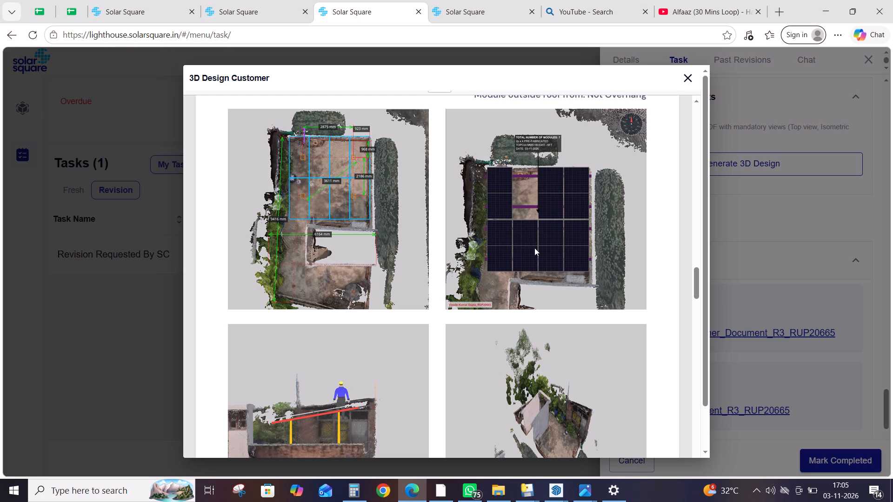
scroll(534, 248, down, 1)
scroll(560, 288, up, 1)
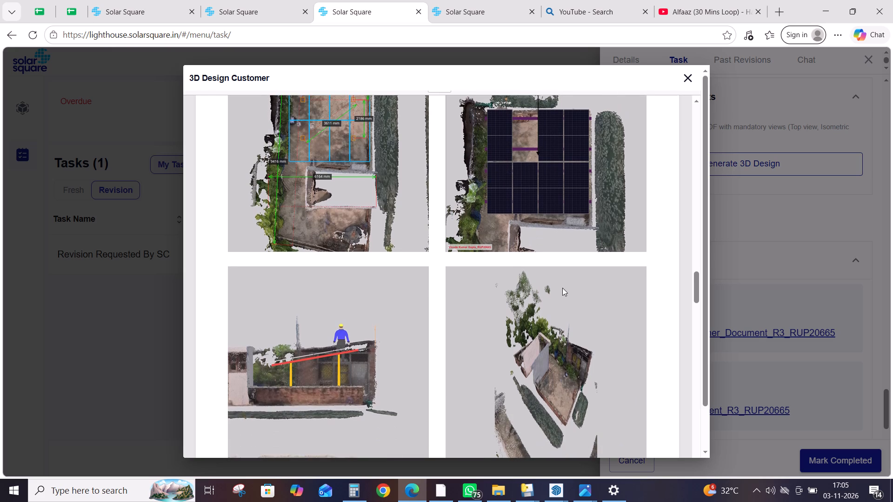
click(799, 273)
click(824, 457)
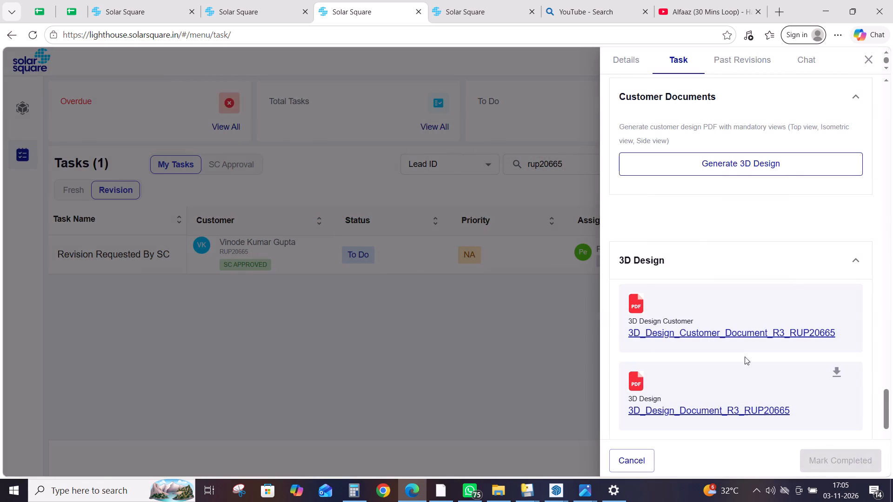
click(175, 1)
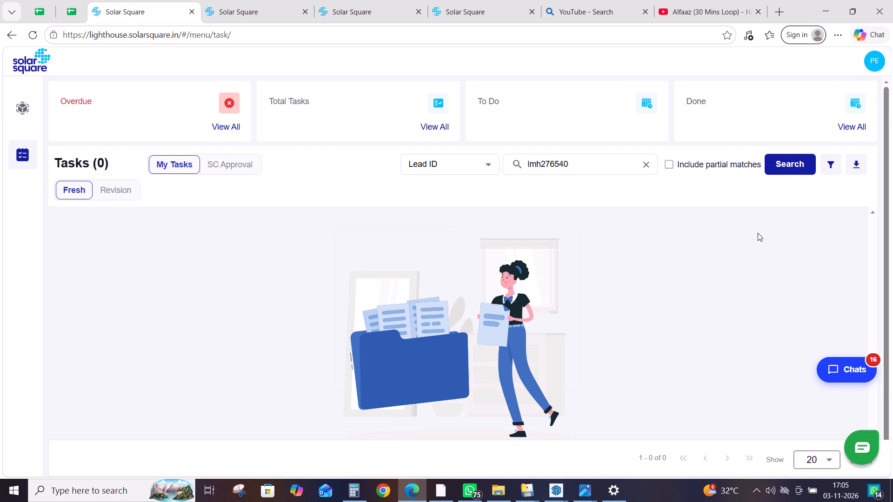
click(792, 165)
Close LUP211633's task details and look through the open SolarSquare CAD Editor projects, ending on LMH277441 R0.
click(285, 8)
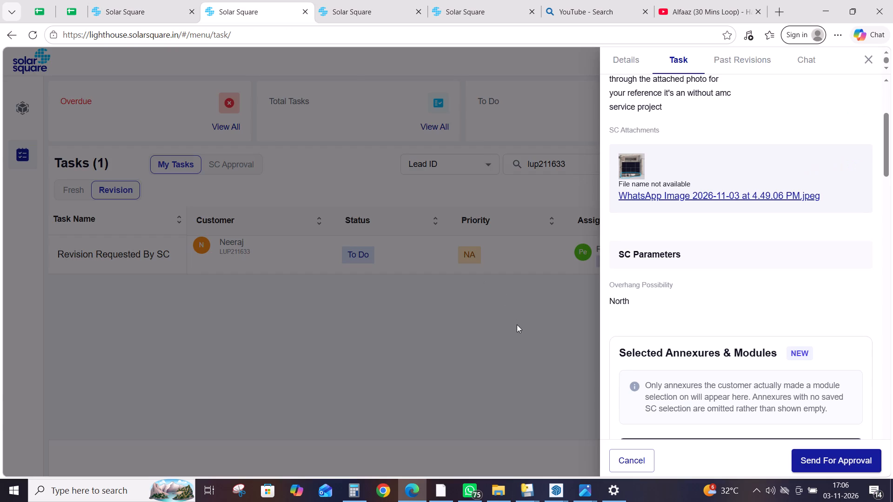
drag(516, 325, 513, 330)
click(517, 489)
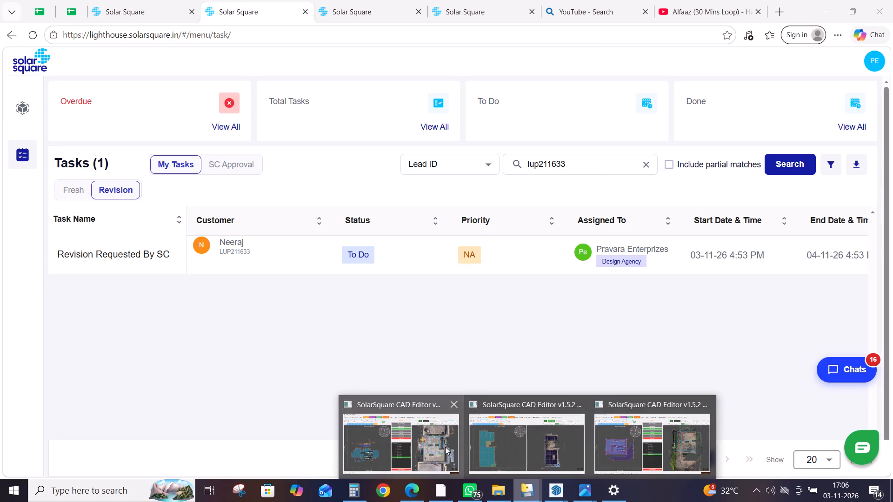
click(445, 447)
click(531, 499)
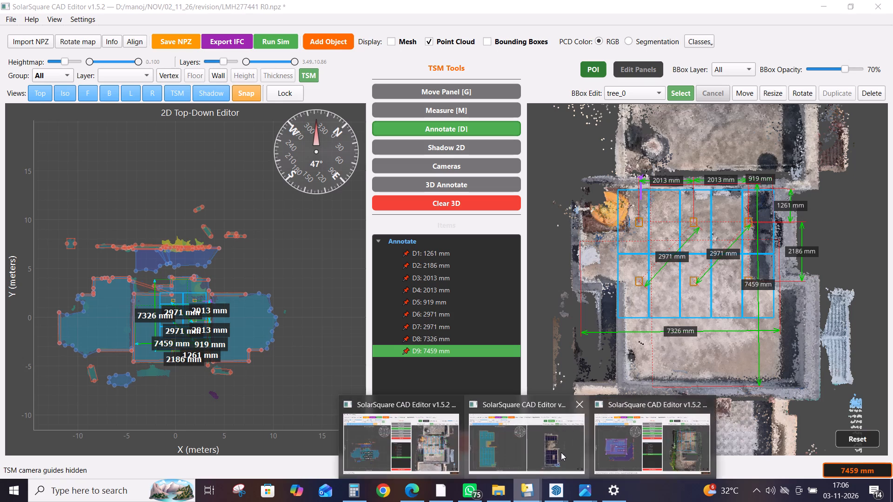
click(632, 434)
click(523, 489)
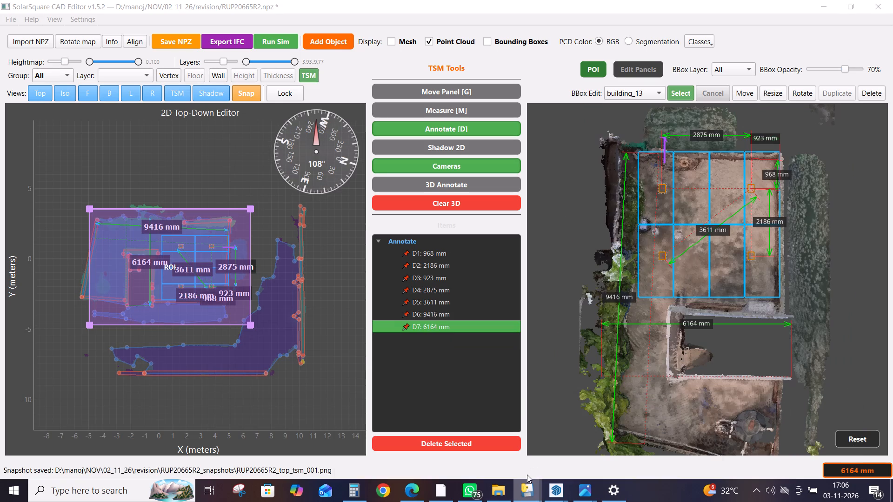
click(533, 448)
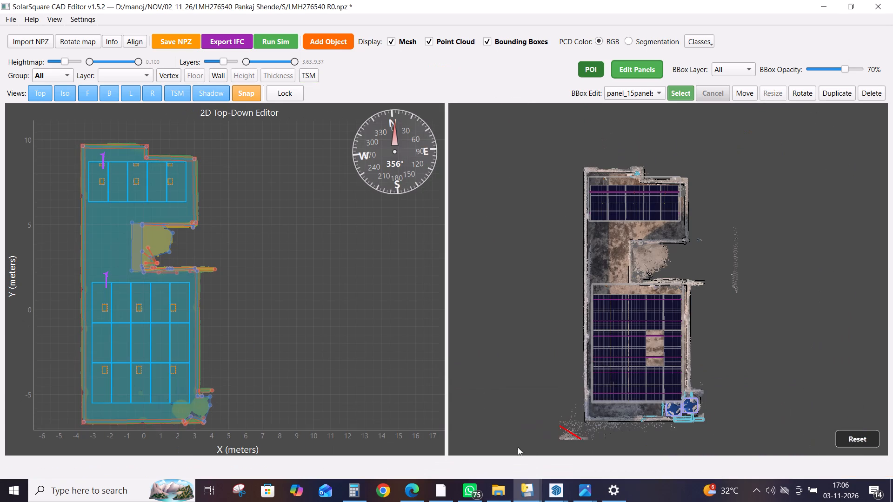
click(532, 487)
click(449, 445)
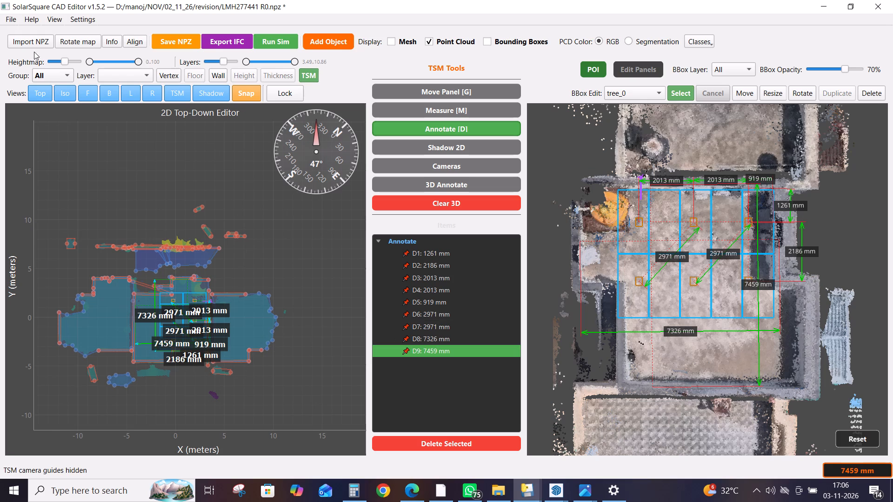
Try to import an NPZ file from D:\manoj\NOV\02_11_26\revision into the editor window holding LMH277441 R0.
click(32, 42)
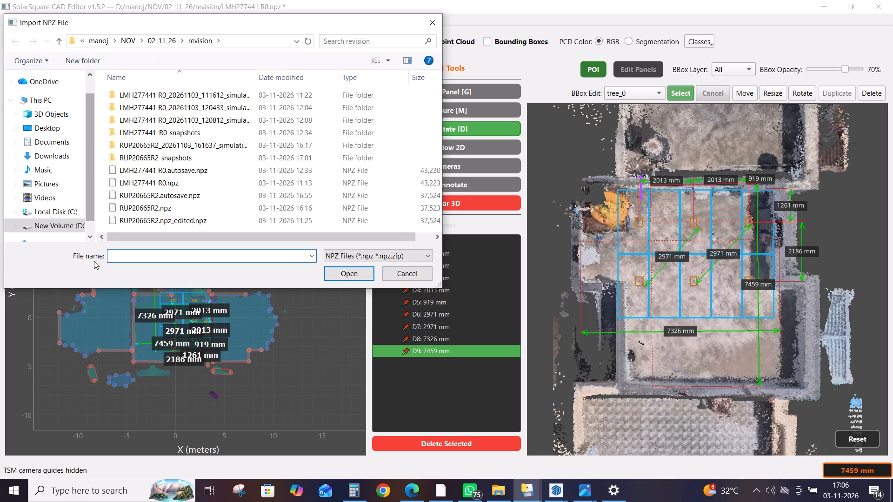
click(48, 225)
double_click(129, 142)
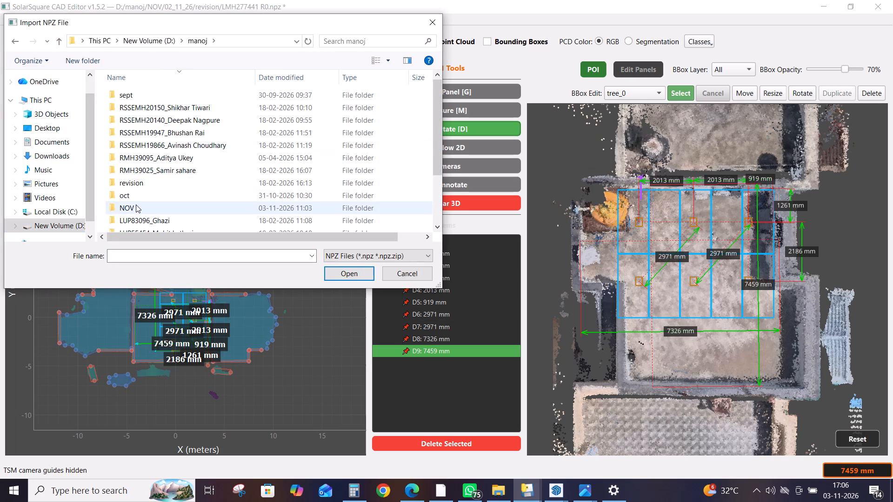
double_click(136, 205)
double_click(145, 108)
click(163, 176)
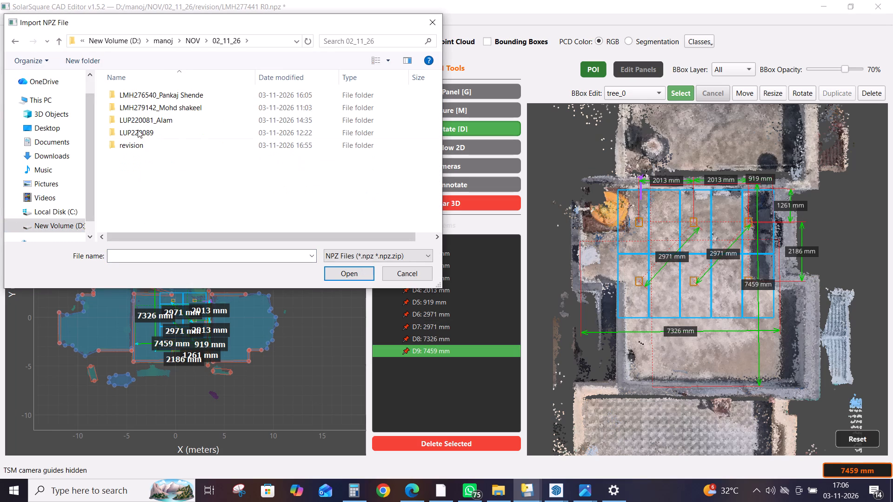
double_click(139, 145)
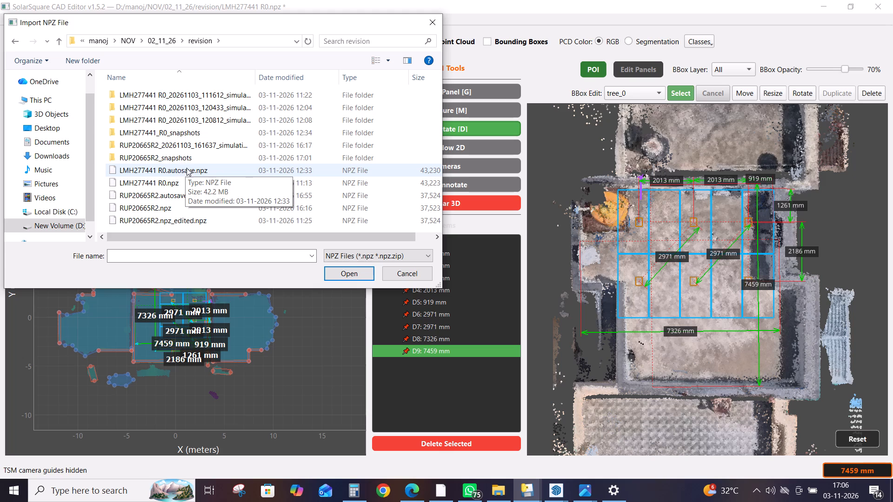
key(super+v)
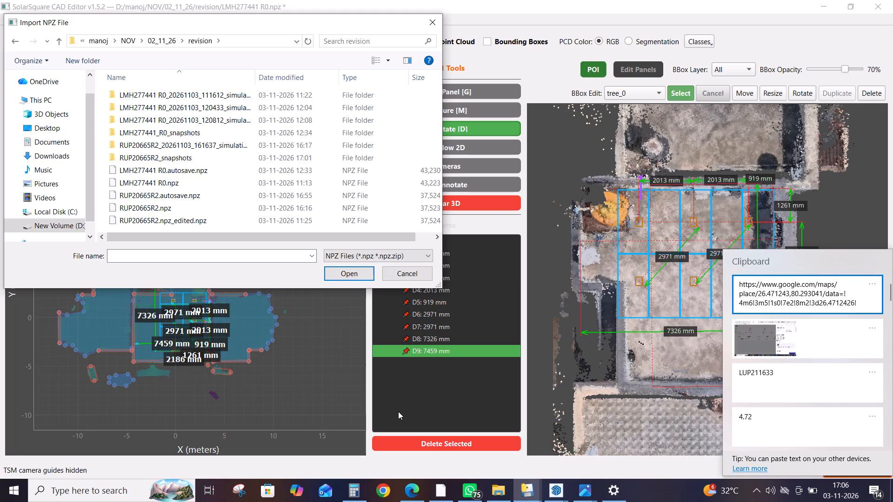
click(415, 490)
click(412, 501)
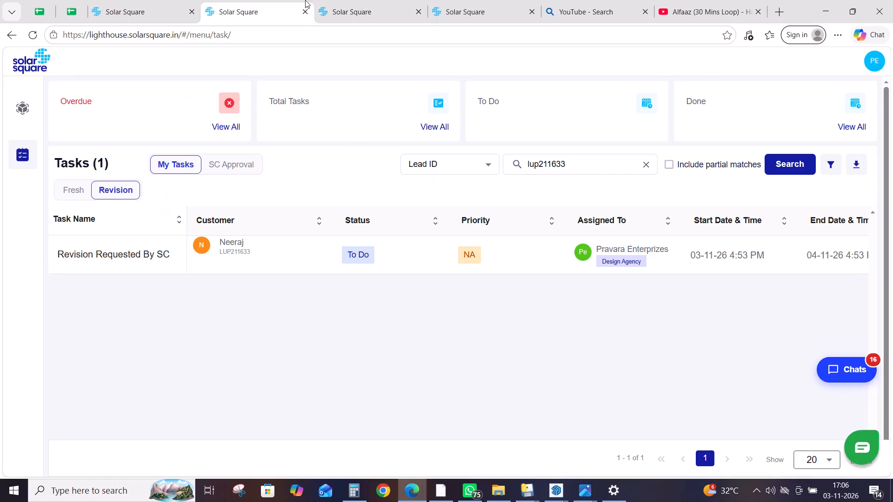
click(340, 0)
click(466, 2)
click(362, 3)
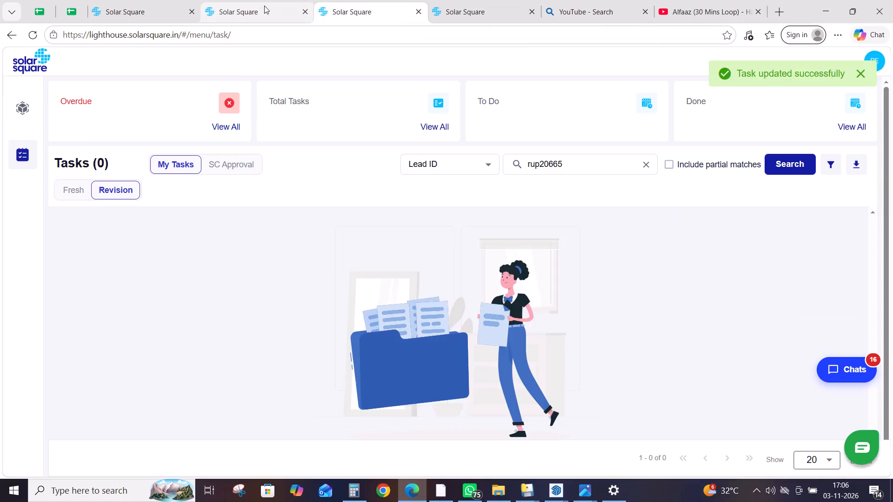
click(260, 6)
click(536, 257)
click(544, 308)
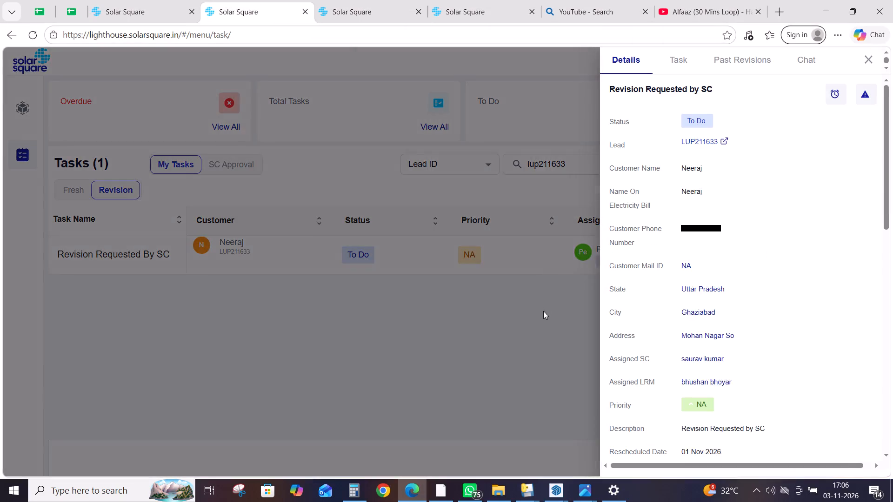
click(528, 501)
click(420, 443)
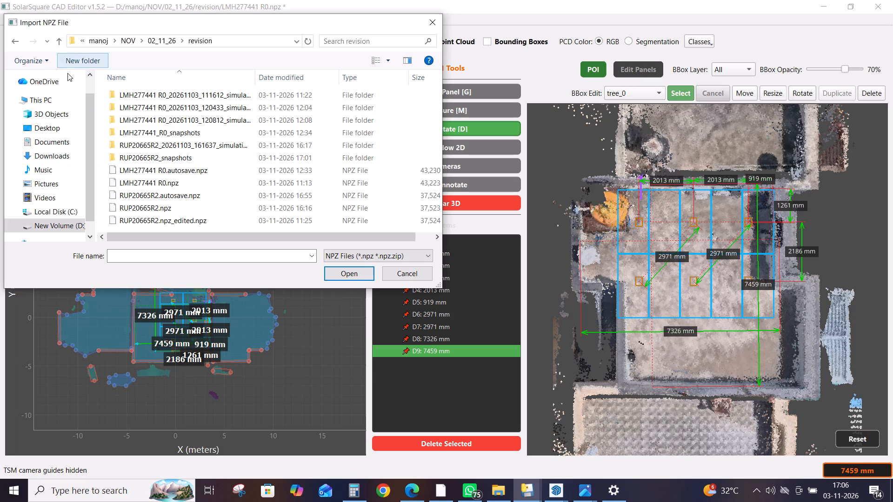
click(63, 231)
double_click(148, 148)
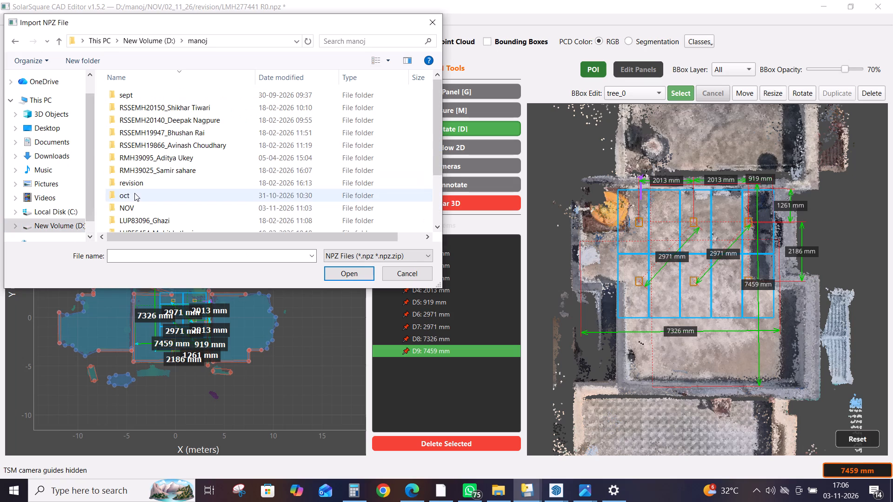
double_click(127, 207)
double_click(144, 106)
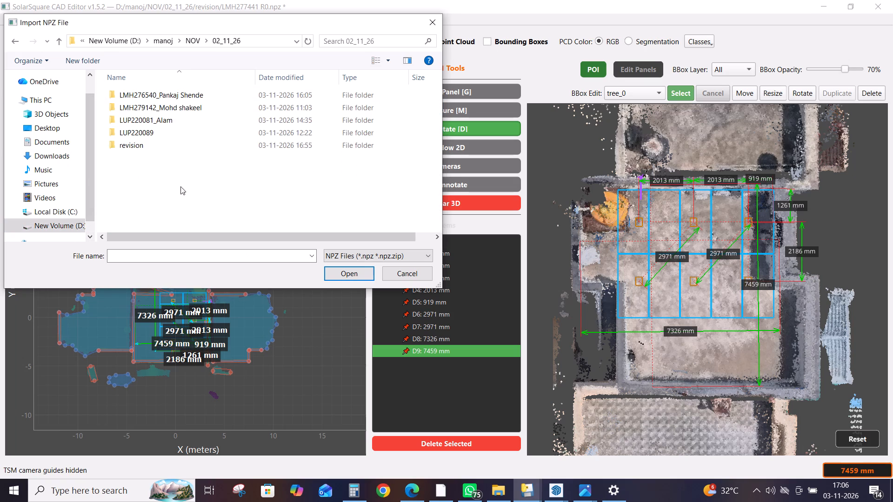
click(192, 201)
drag(191, 201, 183, 192)
double_click(136, 142)
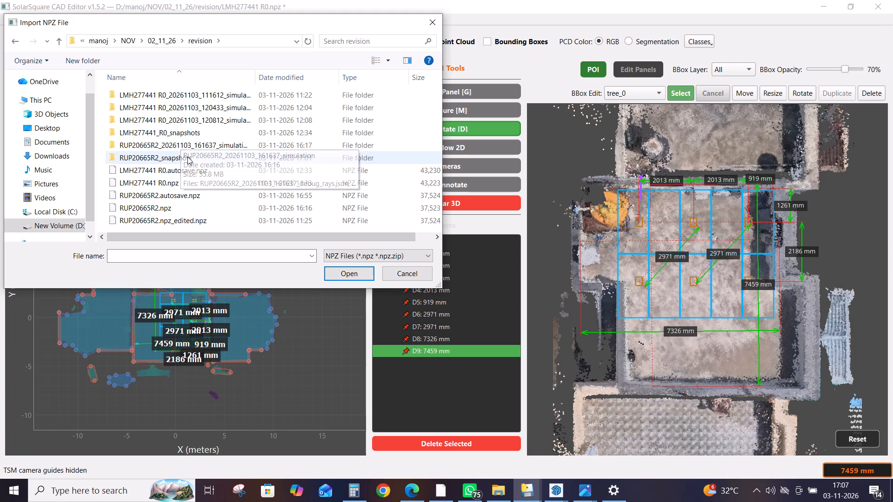
scroll(187, 157, down, 2)
scroll(187, 157, up, 2)
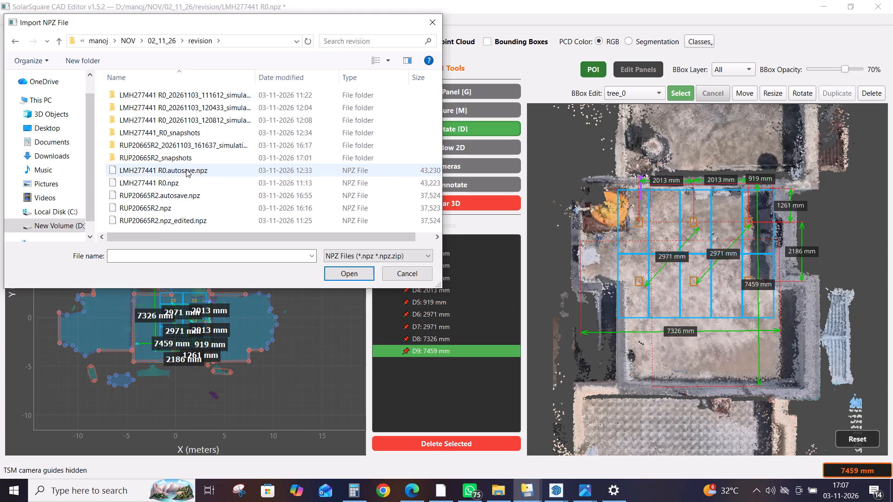
drag(806, 406, 881, 388)
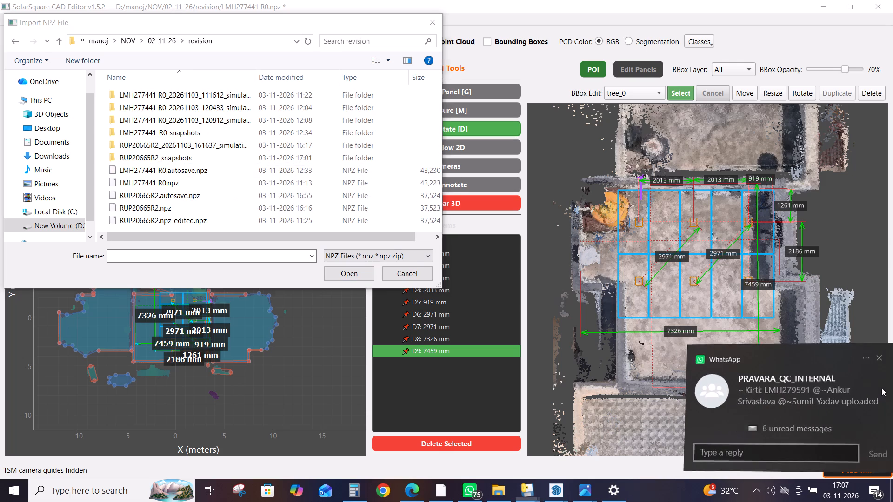
drag(881, 388, 892, 380)
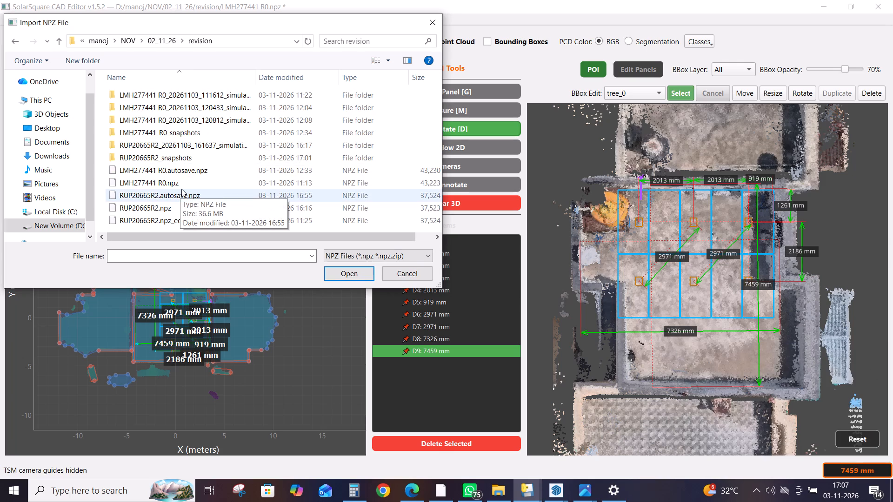
Import LUP211633R2.npz from the Downloads folder into the editor window holding LMH277441 R0.
click(61, 157)
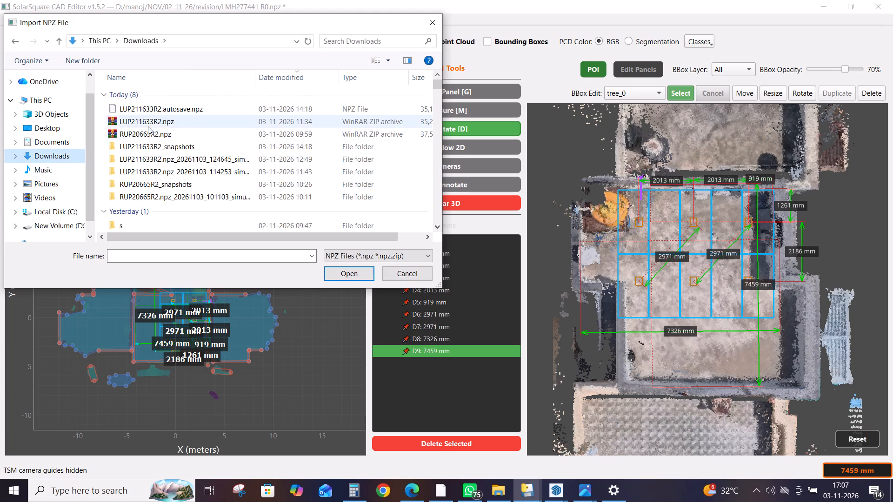
double_click(158, 122)
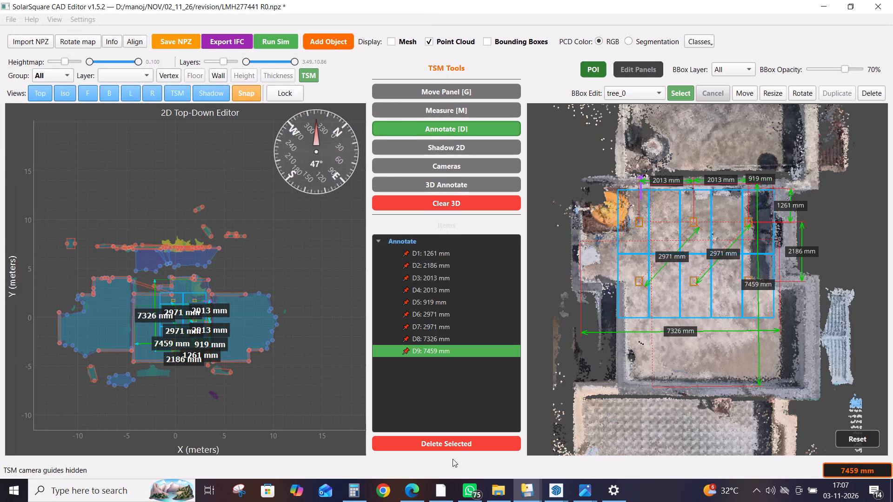
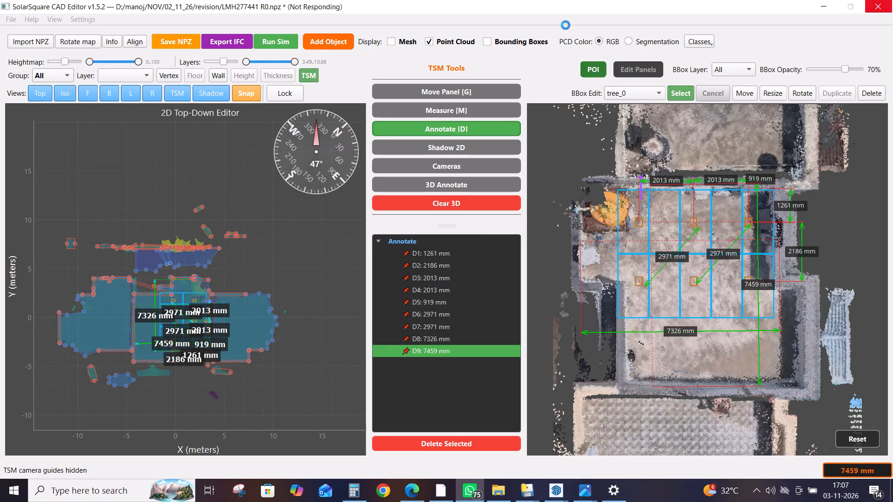
Switch to the Edge browser and resume the Alfaaz (30 Mins Loop) video on YouTube.
drag(412, 494, 410, 487)
click(686, 0)
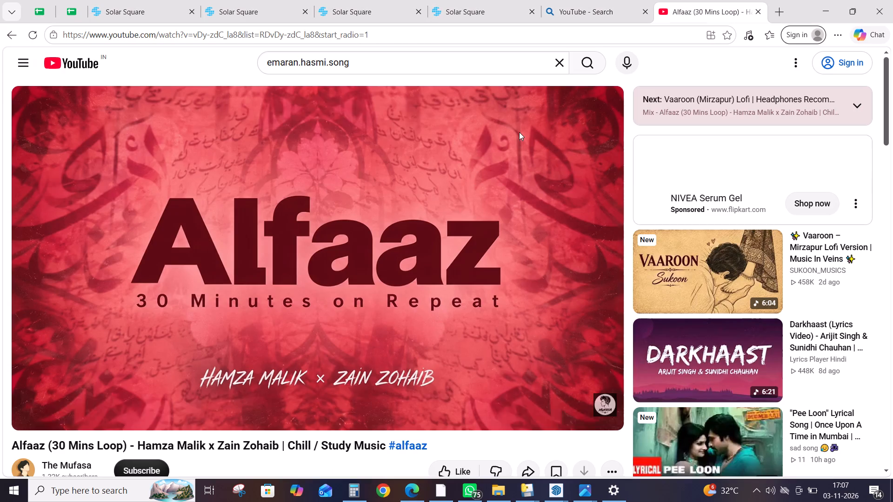
click(443, 249)
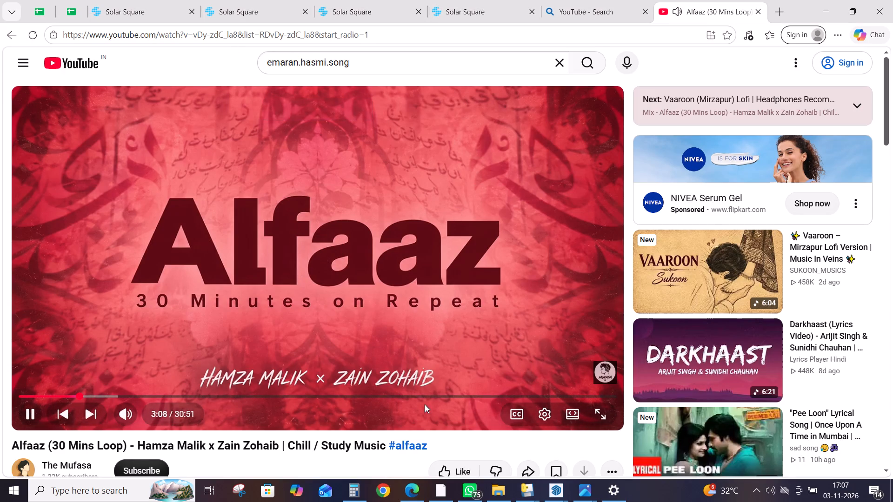
Bring up the first Solar Square tasks page, then minimise the browser to return to the SolarSquare CAD Editor.
click(153, 3)
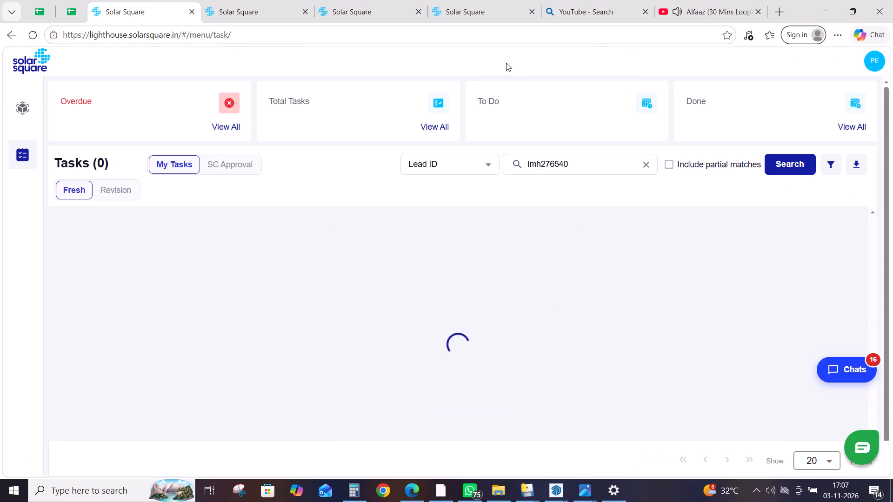
click(822, 2)
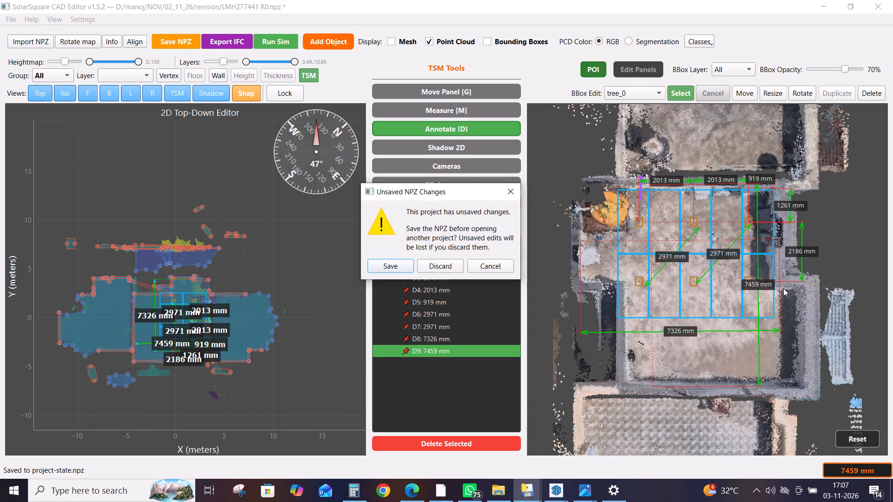
Discard the unsaved changes in LMH277441 R0 and load LUP211633R2.npz.zip in its place.
click(437, 266)
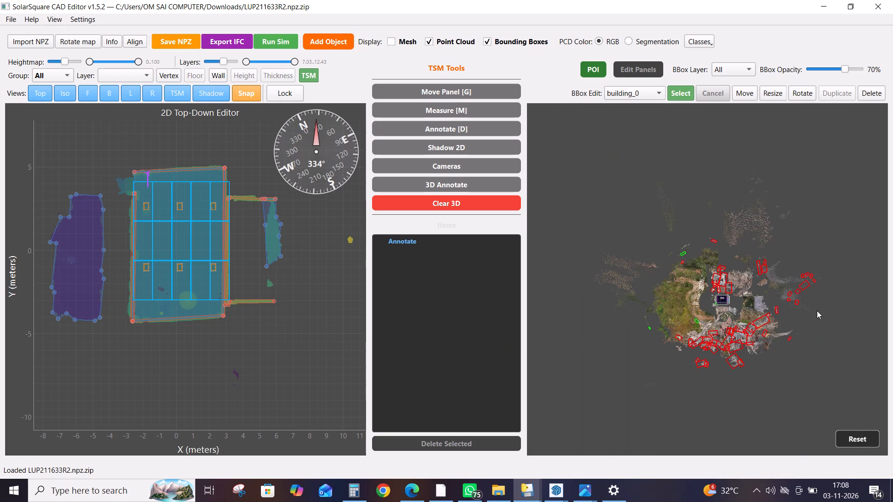
Examine the LUP211633R2 point cloud from the top, close up on the roof carrying the solar panel array.
scroll(723, 298, up, 18)
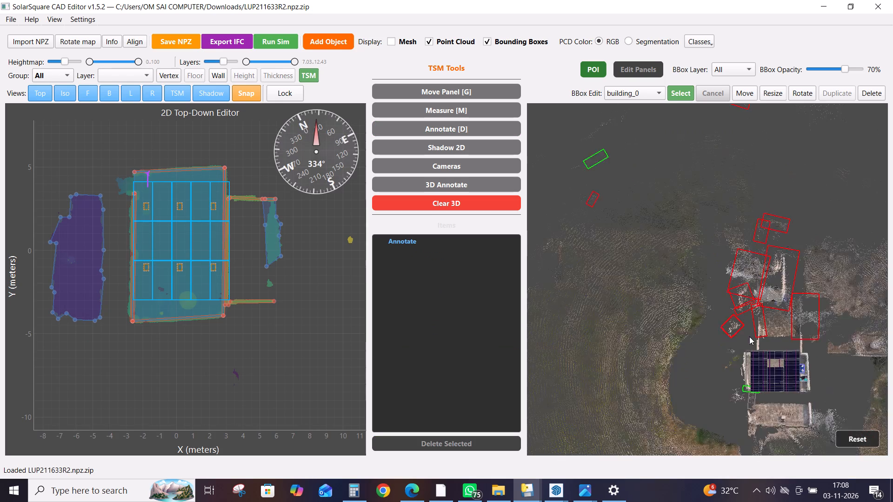
right_drag(749, 337, 718, 268)
right_drag(716, 272, 712, 267)
click(39, 95)
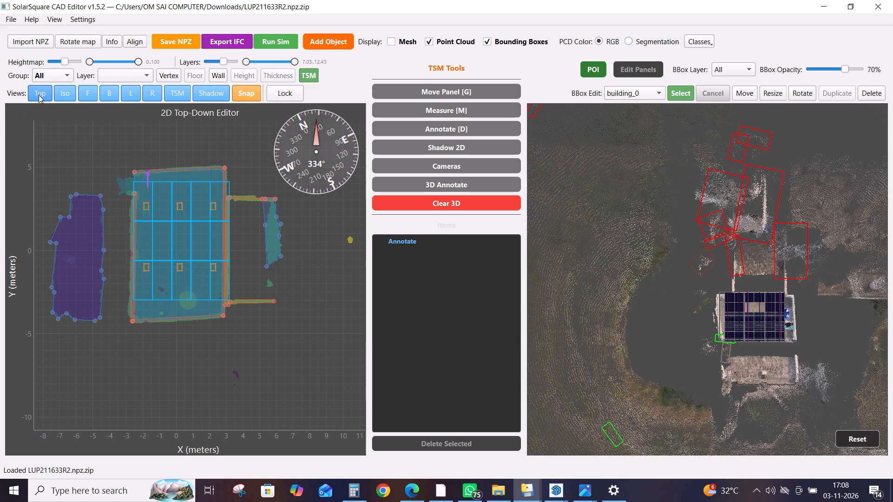
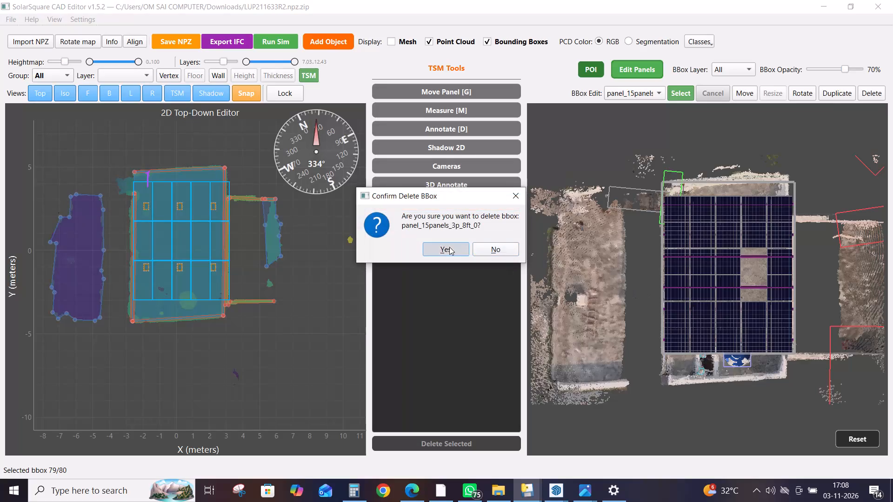
Confirm the deletion of the selected 15-panel array from the roof.
click(449, 247)
Switch to the Edge browser and check for the RUP20665 task under both My Tasks and SC Approval.
click(408, 497)
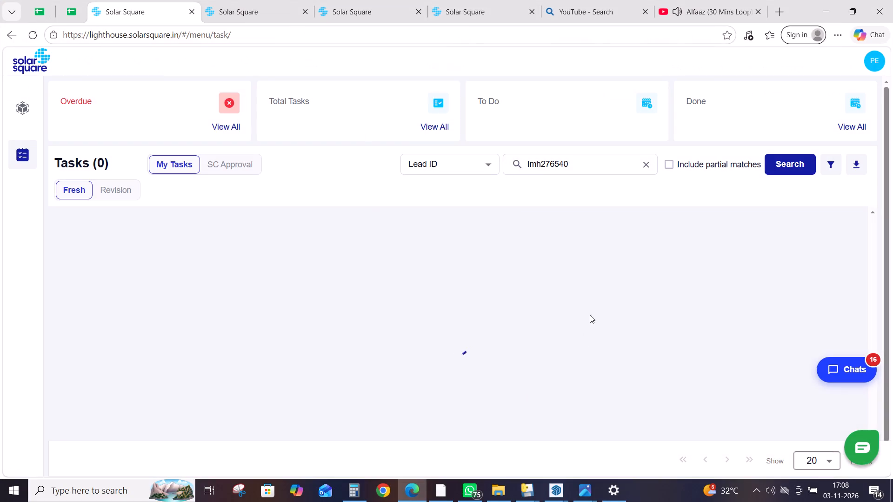
click(400, 0)
click(514, 21)
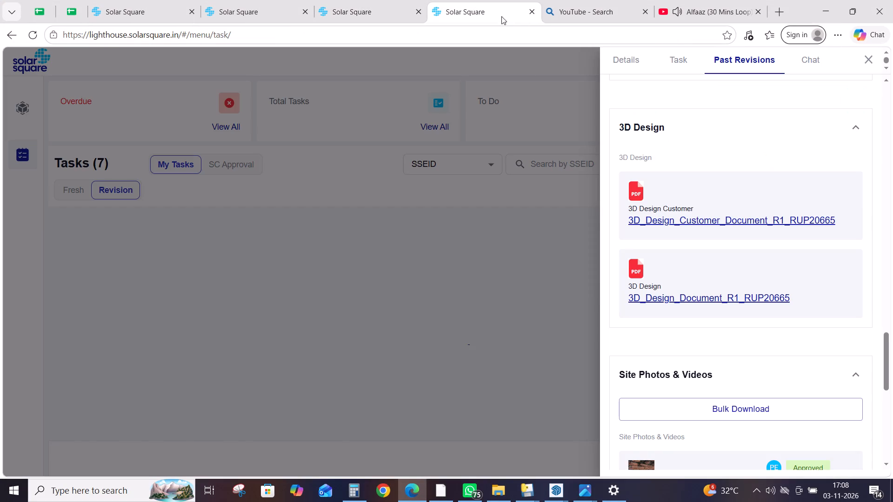
scroll(671, 221, up, 8)
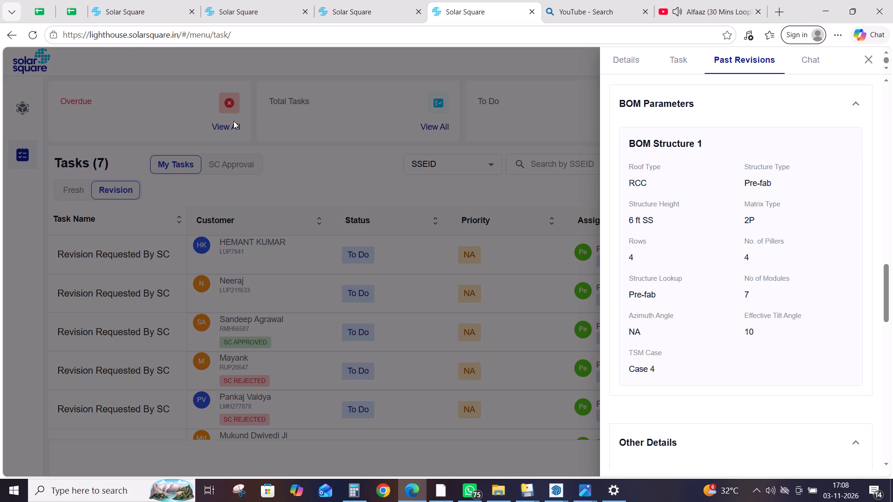
click(482, 0)
click(346, 4)
click(787, 169)
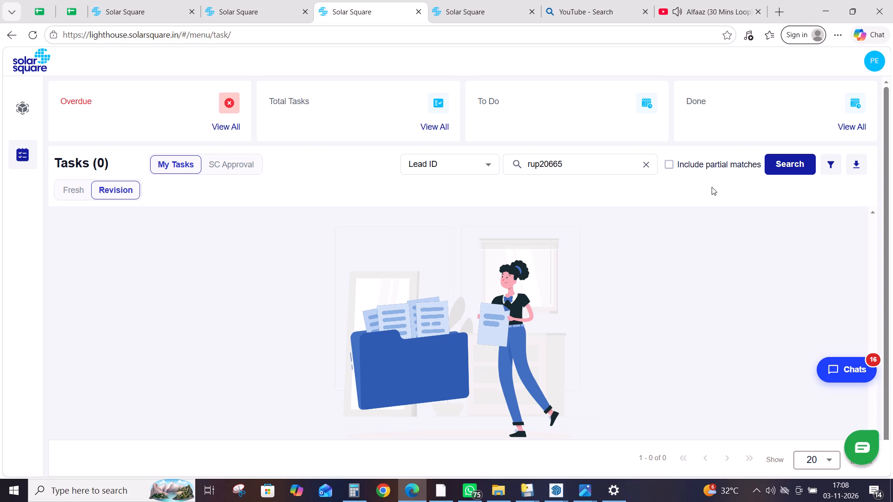
click(222, 167)
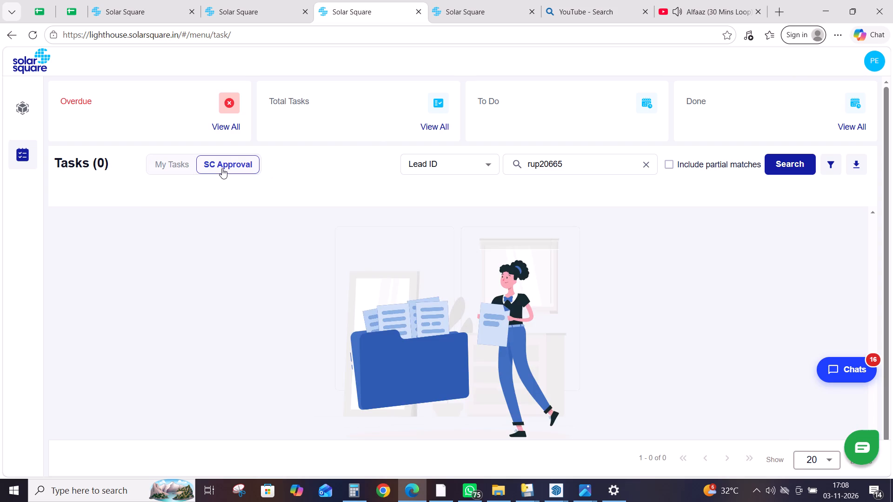
click(223, 168)
click(169, 165)
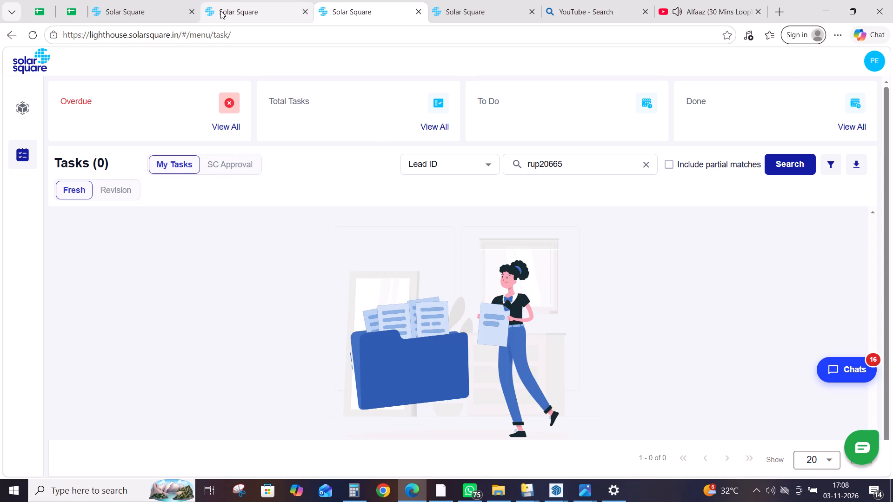
List the revision tasks and open LUP211633's design revision details to read the SC comments.
click(220, 11)
click(477, 0)
click(138, 190)
double_click(125, 191)
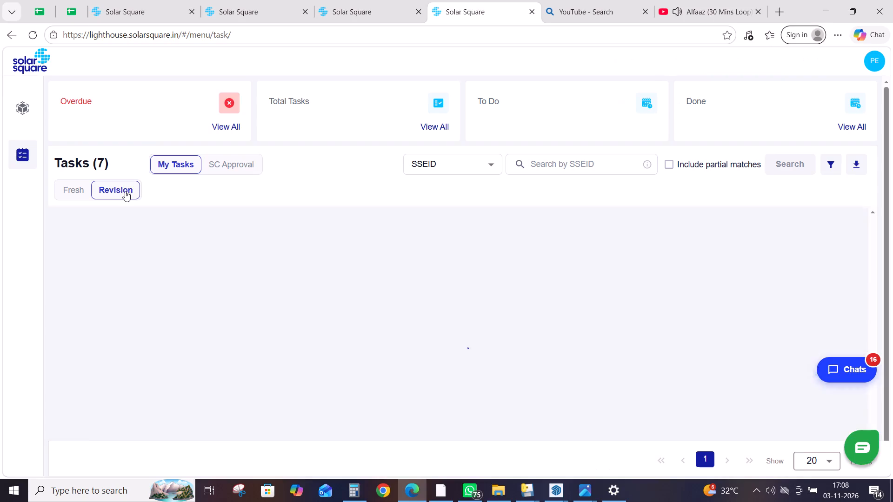
double_click(125, 191)
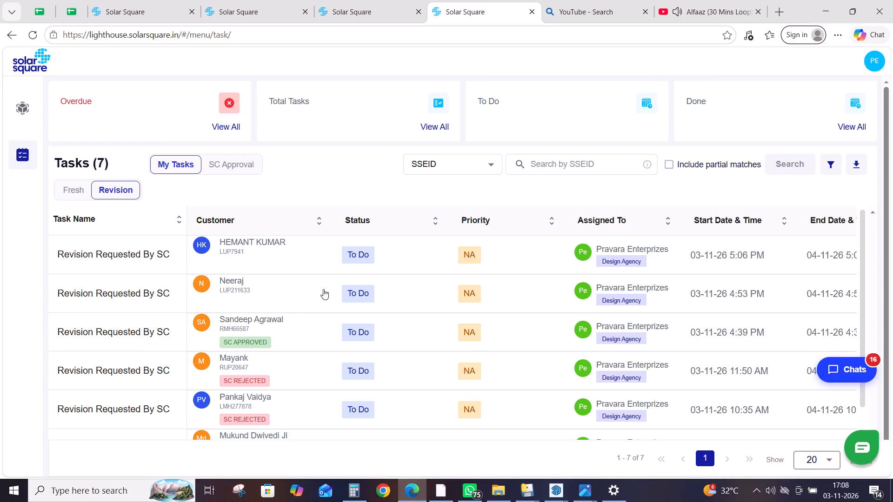
click(269, 291)
click(680, 65)
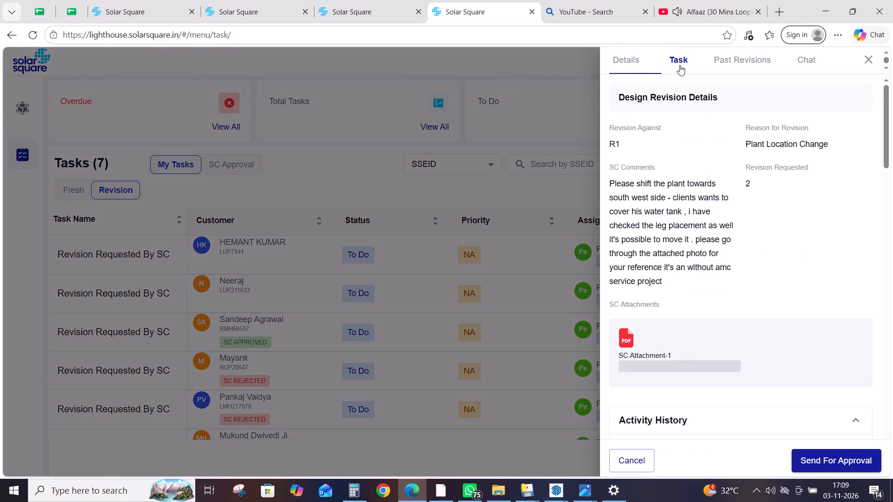
click(289, 276)
click(413, 290)
drag(679, 141, 707, 141)
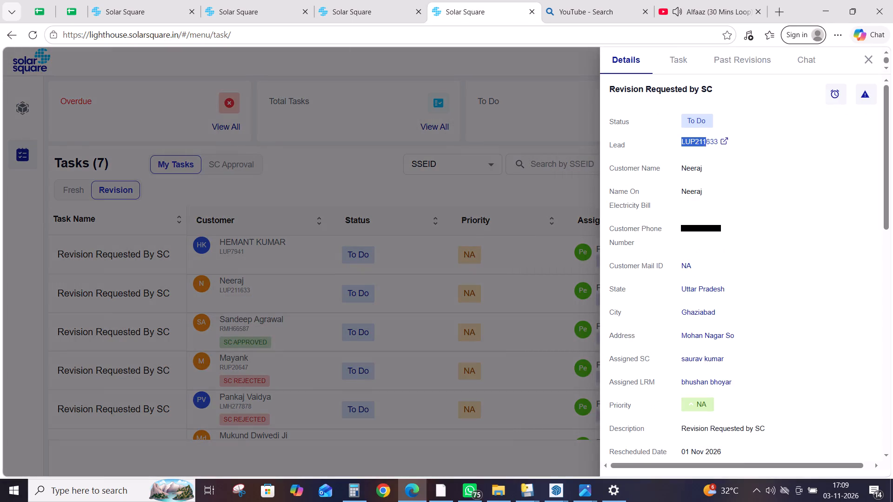
drag(707, 141, 717, 141)
key(ctrl+c)
click(327, 0)
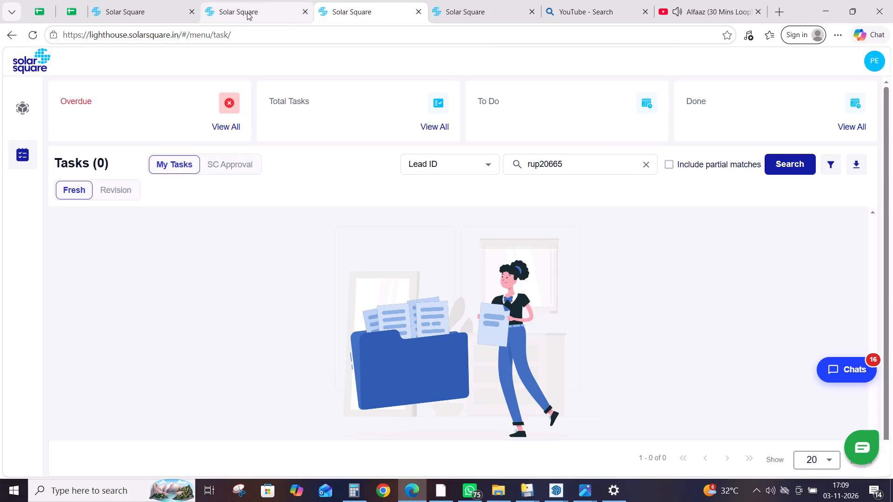
click(237, 0)
drag(539, 292, 538, 288)
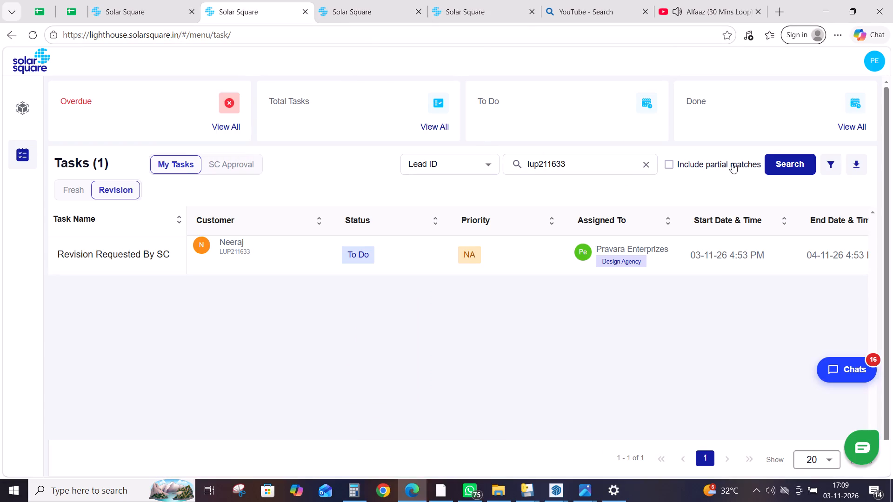
click(775, 160)
click(506, 335)
click(533, 279)
click(542, 265)
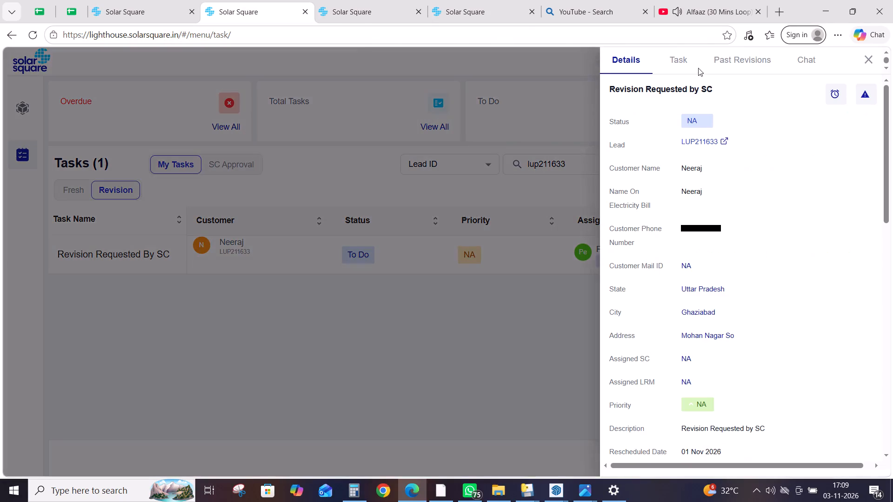
click(678, 62)
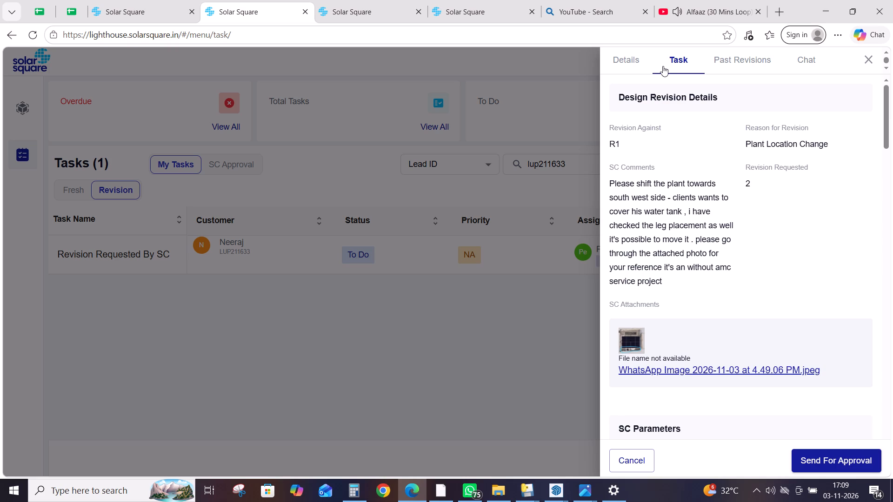
scroll(663, 66, up, 2)
click(831, 1)
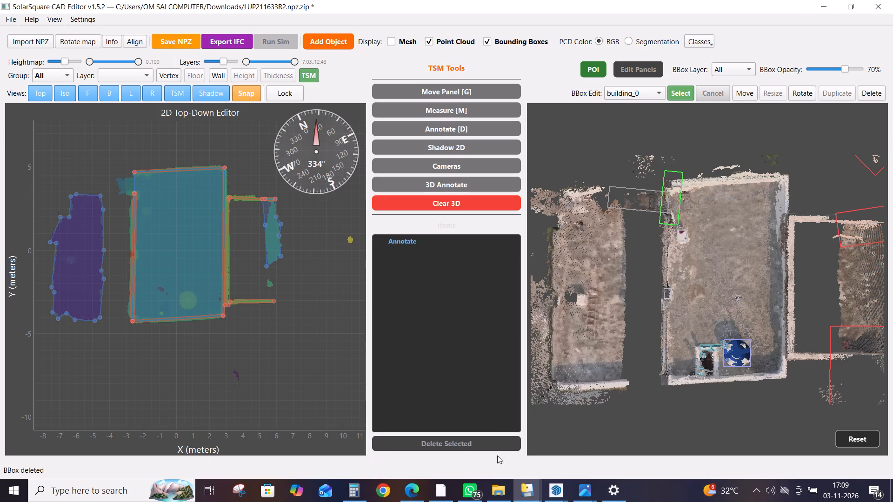
click(418, 495)
click(659, 370)
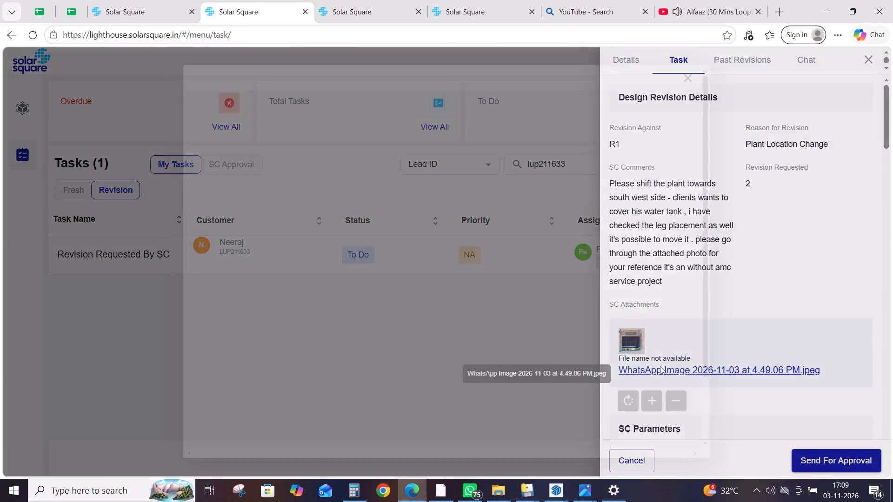
click(778, 251)
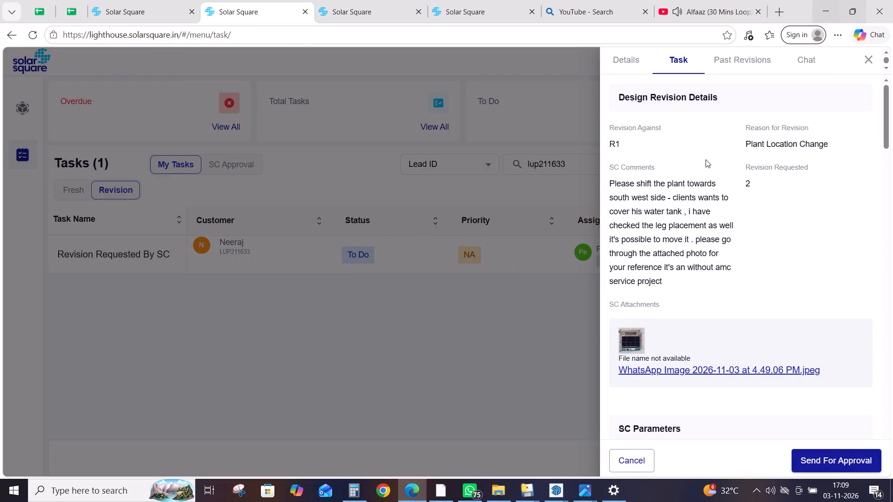
click(635, 375)
drag(759, 278, 764, 275)
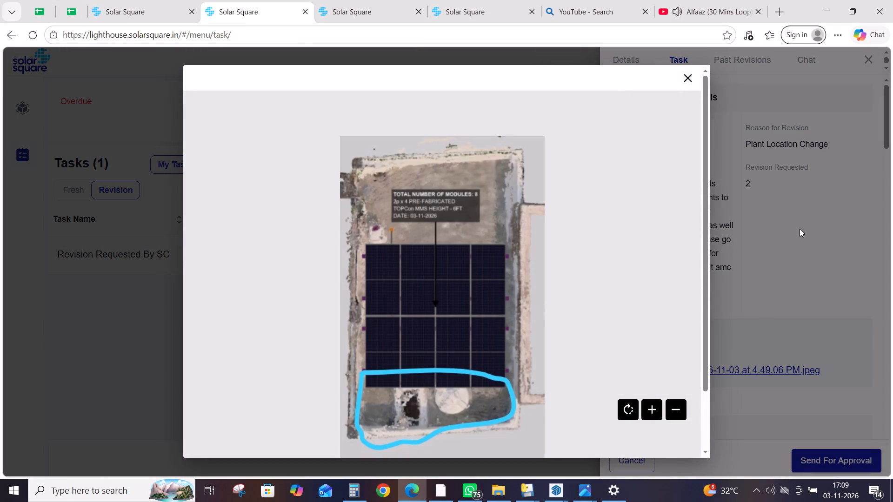
Return to the CAD Editor and place a 2P x 4 TOPCon array at 6 ft height over the roof's water-tank end.
click(816, 1)
click(335, 41)
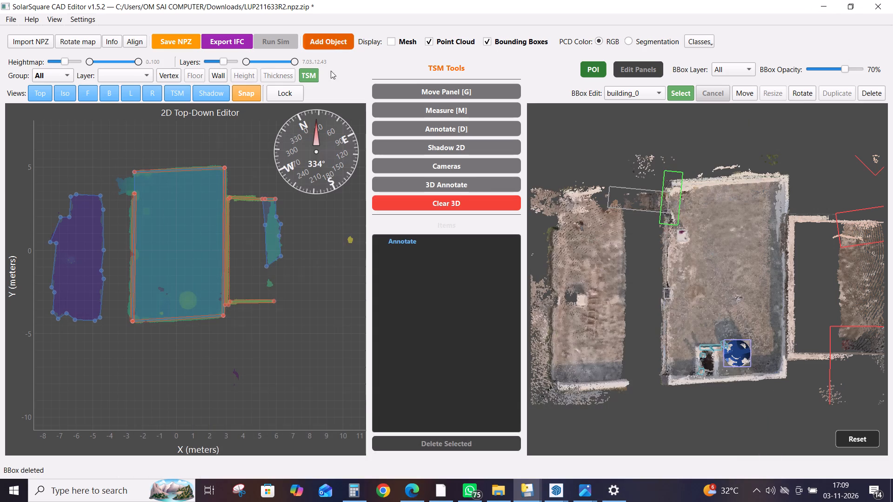
scroll(281, 153, down, 2)
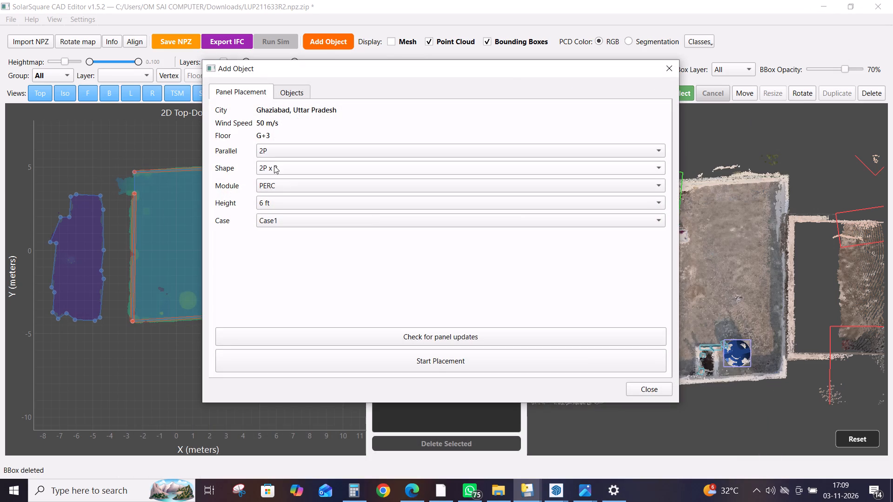
scroll(274, 165, down, 2)
scroll(274, 165, up, 1)
scroll(272, 185, down, 17)
click(434, 361)
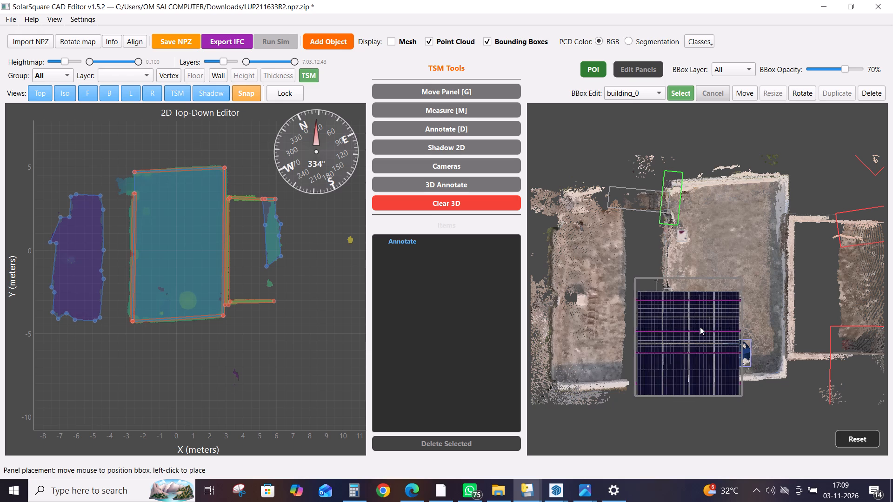
click(725, 309)
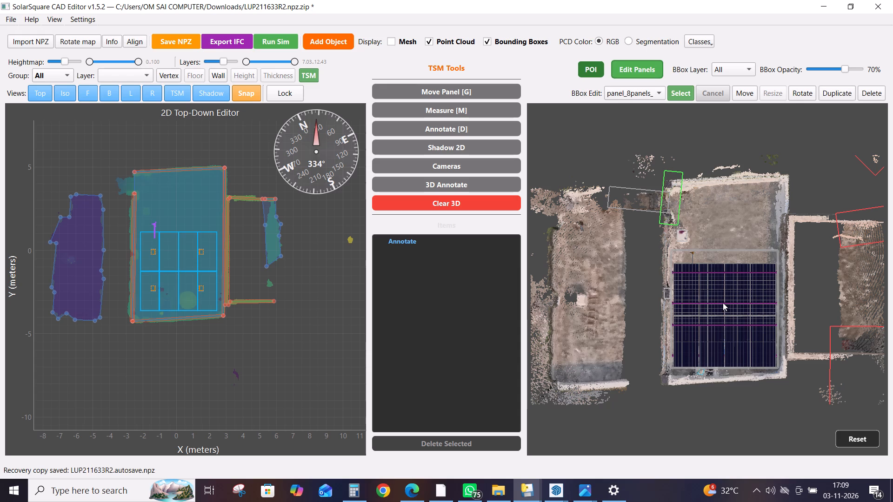
Examine the new array's legs and its clearance over the water tank from several 3D angles.
middle_drag(718, 393, 736, 345)
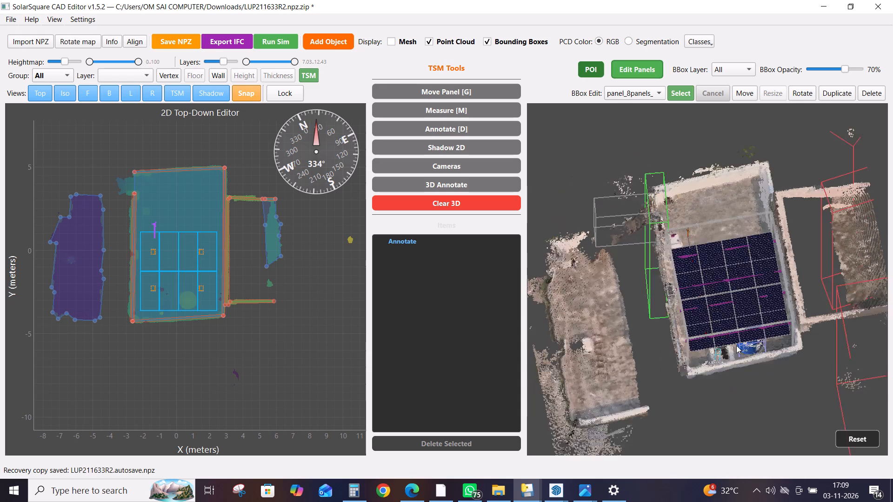
middle_drag(736, 345, 862, 315)
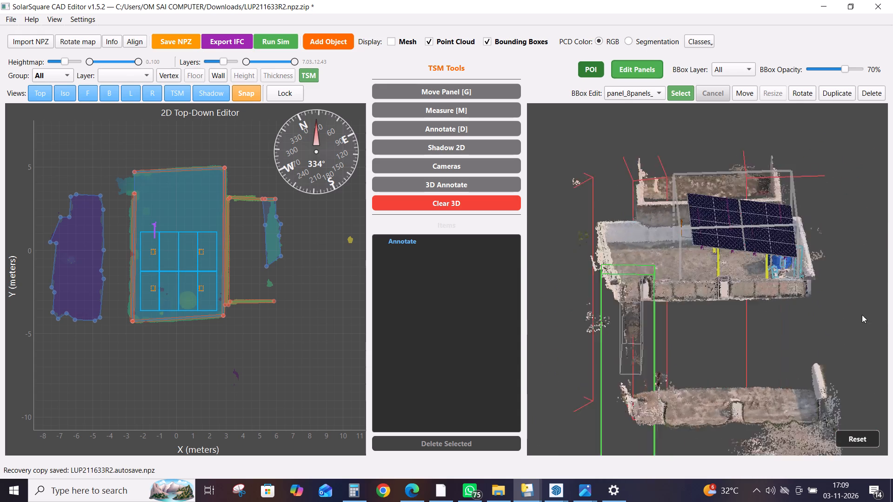
middle_drag(862, 315, 892, 322)
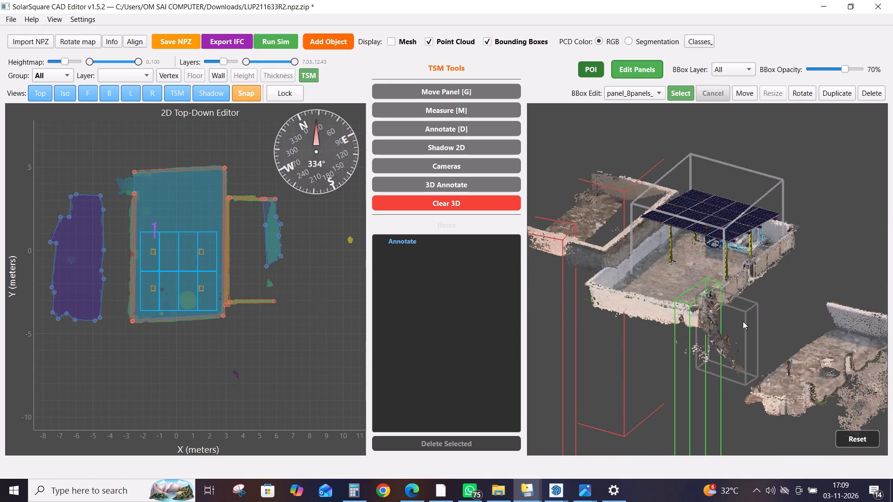
scroll(731, 258, up, 2)
middle_drag(693, 245, 734, 240)
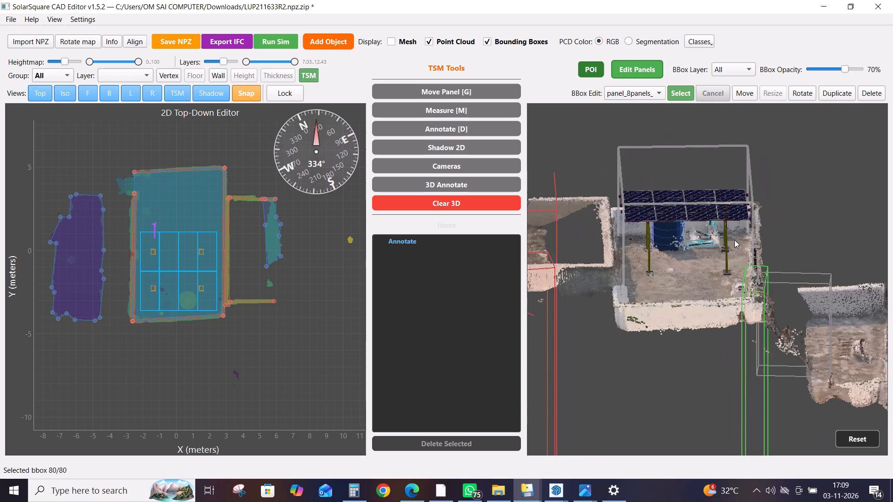
middle_drag(734, 240, 685, 248)
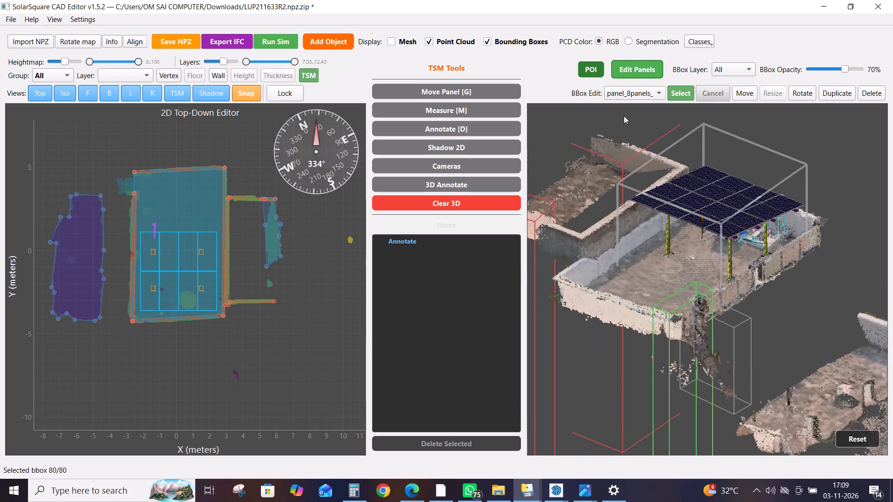
Show the points of interest, inspect the rooftop photo around the water tank, and return to the top view.
click(588, 71)
click(702, 153)
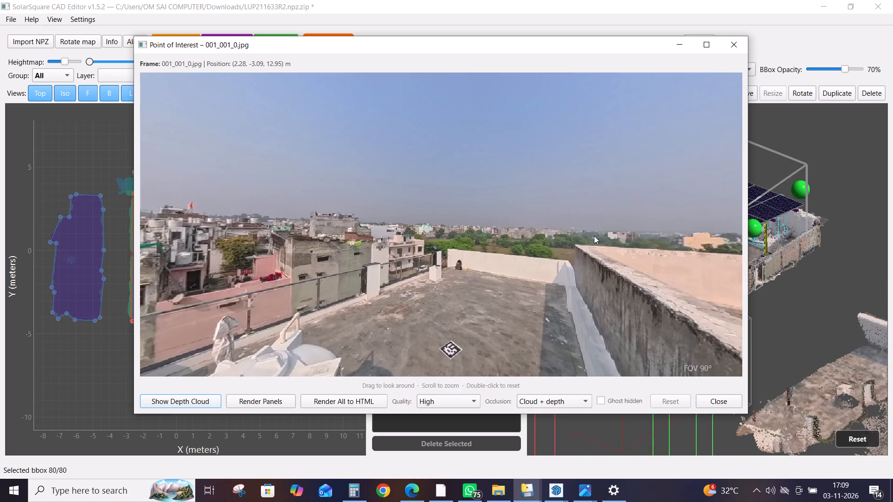
drag(531, 256, 455, 363)
drag(494, 307, 503, 293)
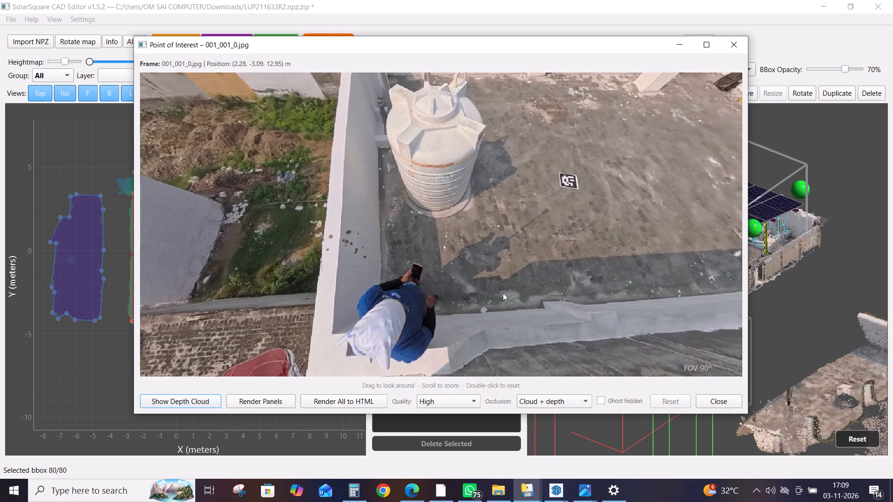
drag(503, 293, 512, 280)
click(733, 50)
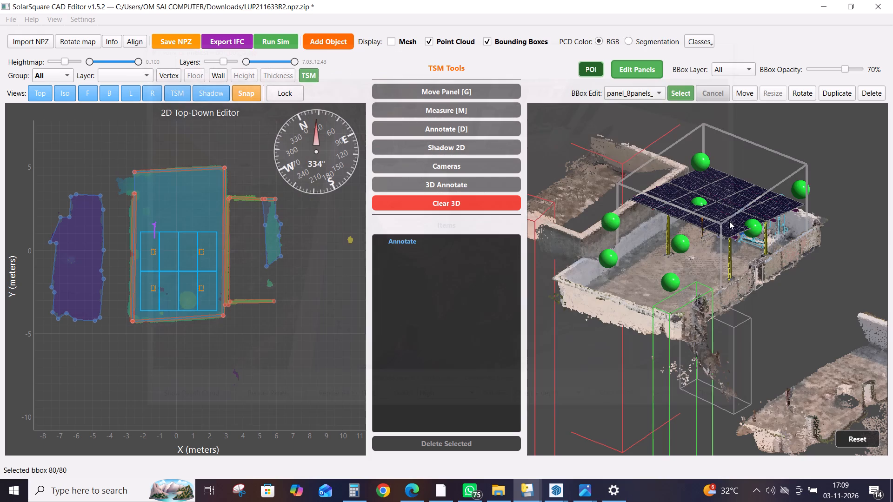
middle_drag(715, 251, 787, 238)
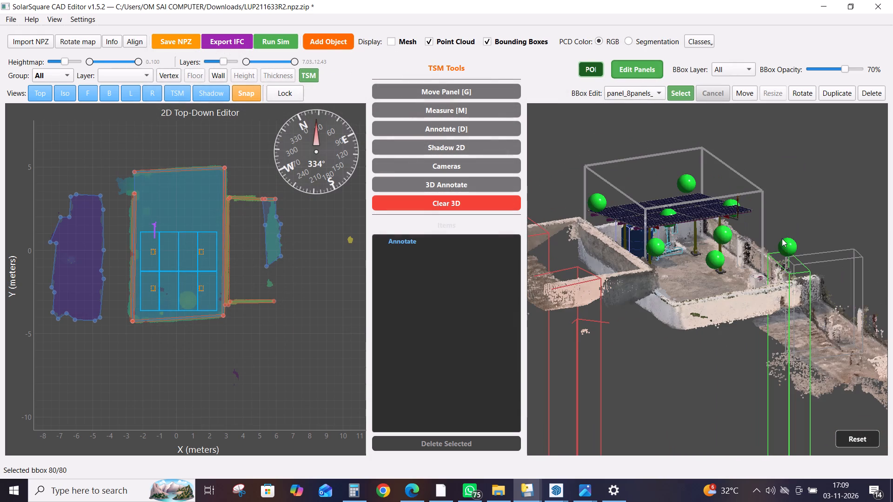
click(48, 95)
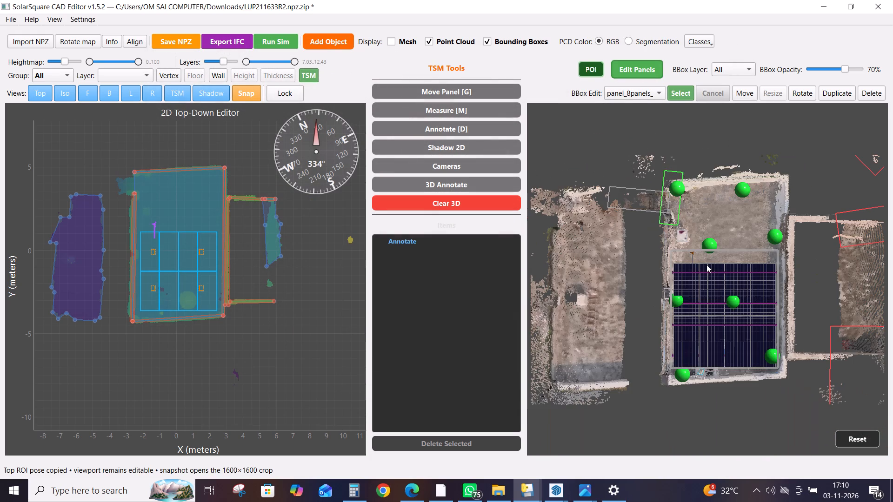
Hide the points of interest in the 3D view.
click(588, 69)
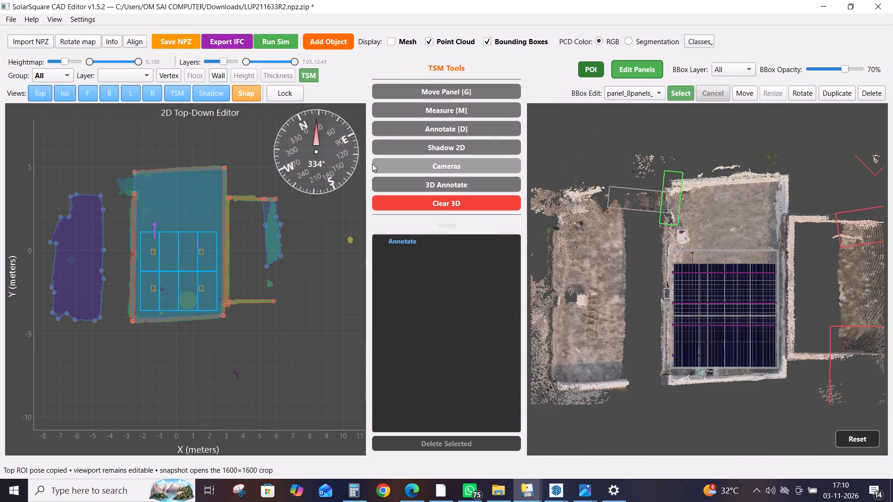
Save the edited project as an NPZ file named LMH277441 R2 in D:\manoj\NOV\02_11_26\revision.
click(9, 18)
click(31, 65)
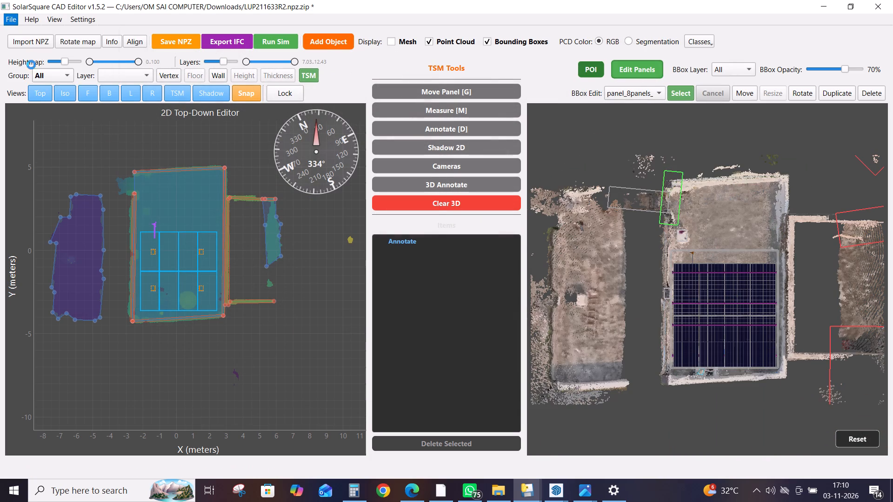
scroll(50, 190, down, 2)
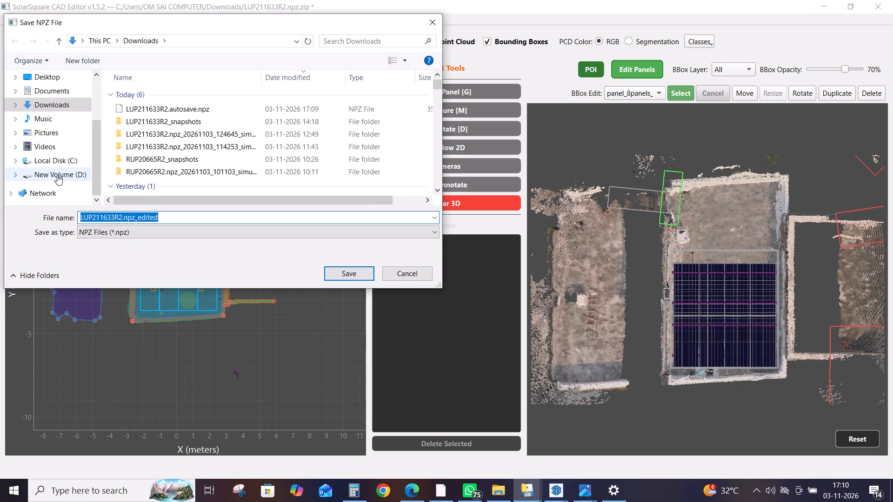
click(57, 175)
double_click(135, 145)
scroll(155, 183, down, 2)
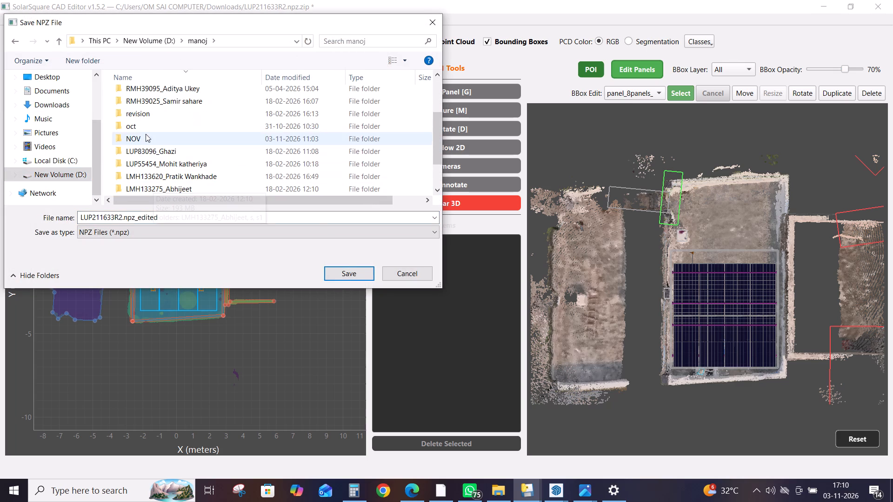
double_click(136, 139)
double_click(135, 105)
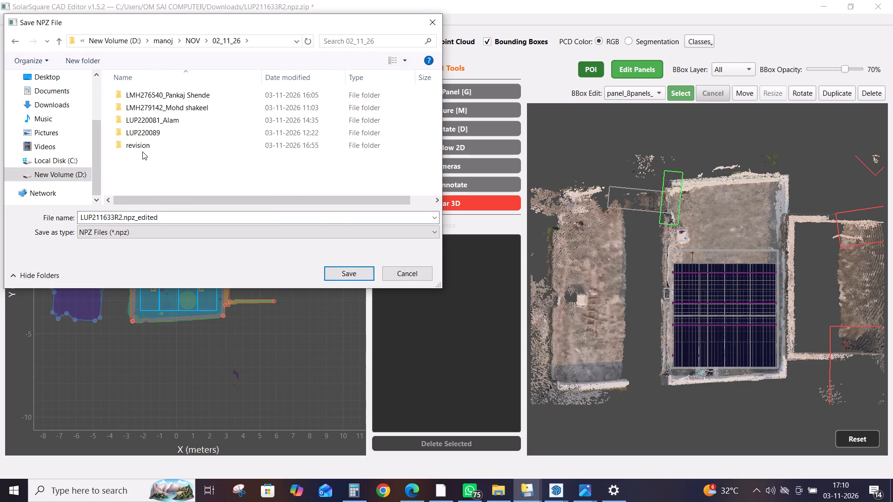
double_click(139, 148)
click(213, 178)
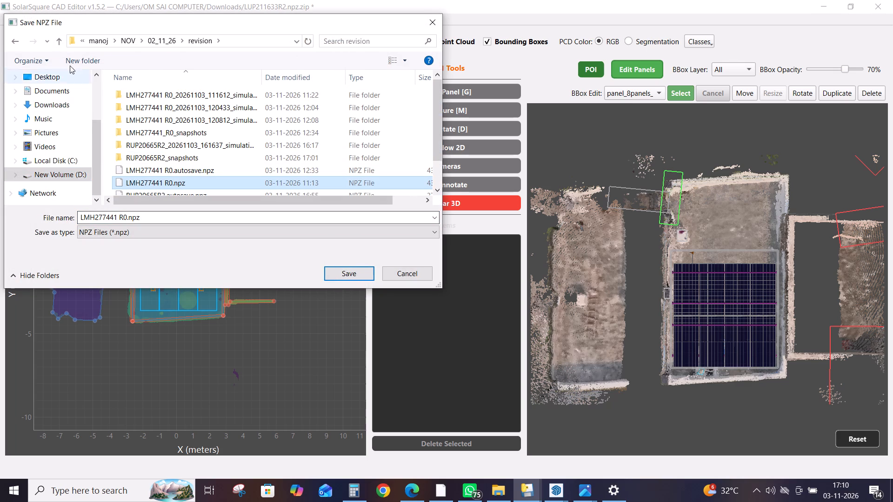
click(62, 42)
click(149, 169)
double_click(141, 150)
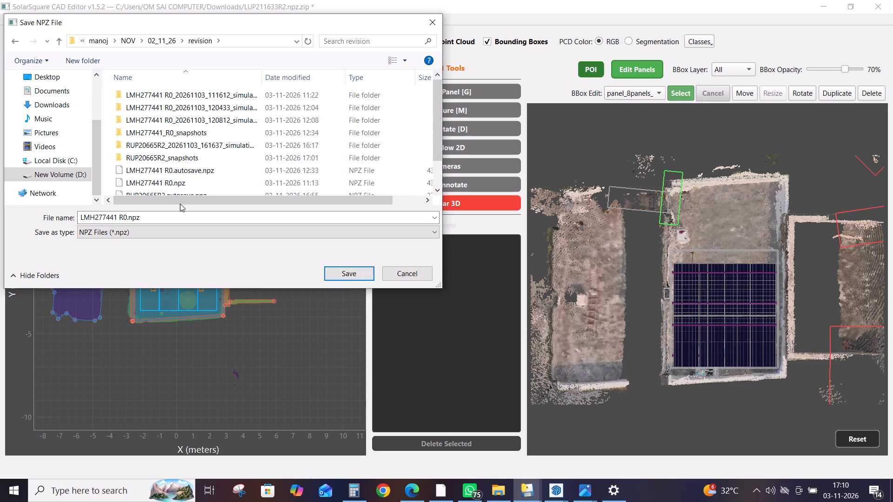
triple_click(162, 217)
key(BackSpace)
key(BackSpace)
key(BackSpace)
key(BackSpace)
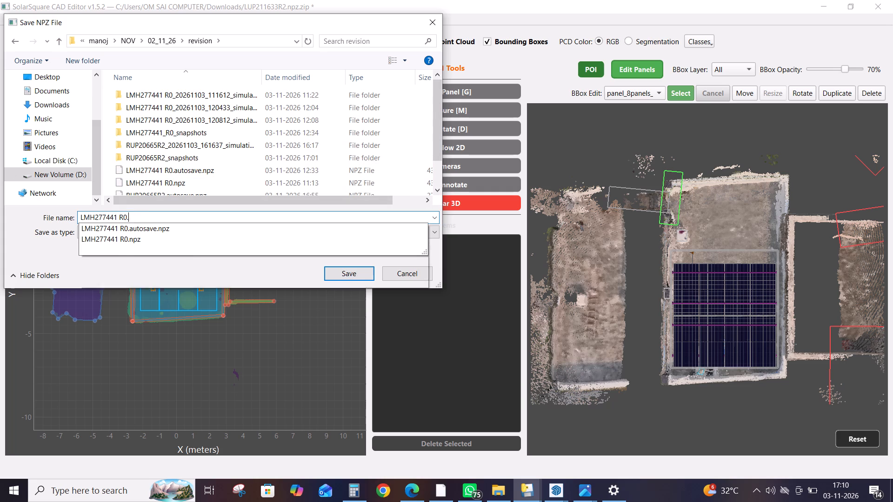
key(BackSpace)
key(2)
click(336, 270)
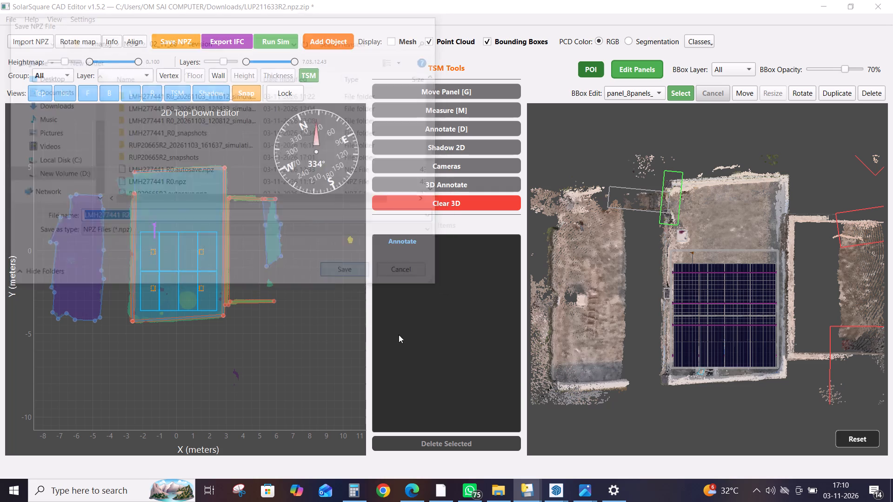
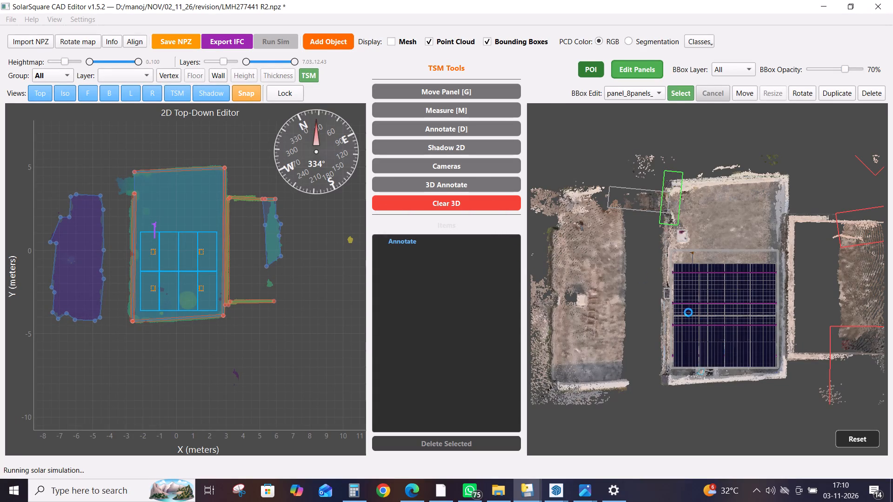
Switch to Microsoft Edge, skip ahead in the Alfaaz video and play the Vaaroon Mirzapur Lofi Version on YouTube instead.
click(410, 492)
click(714, 14)
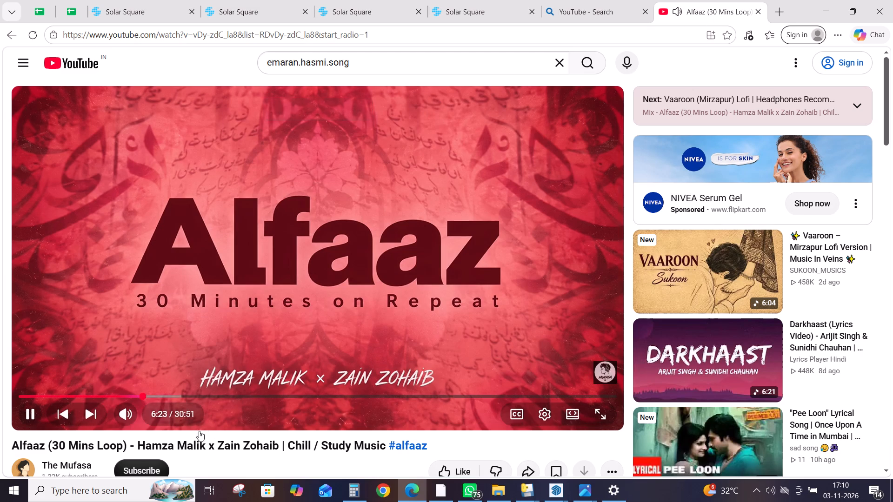
click(183, 394)
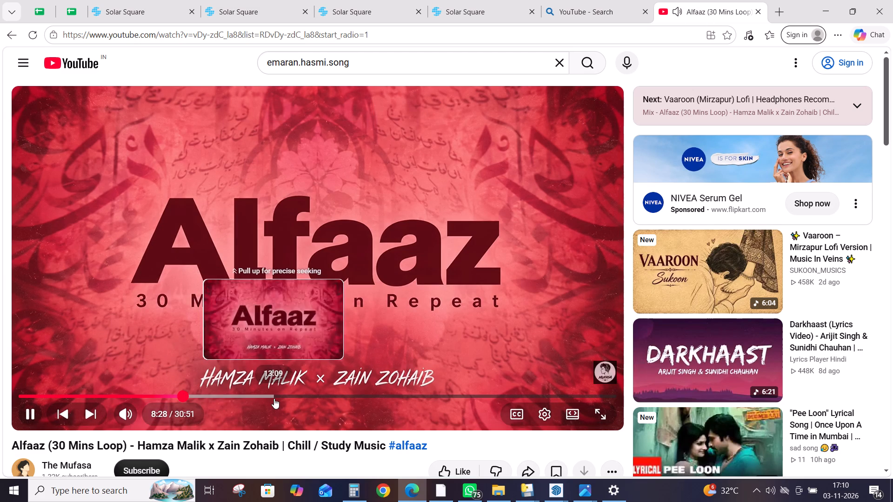
scroll(740, 286, down, 1)
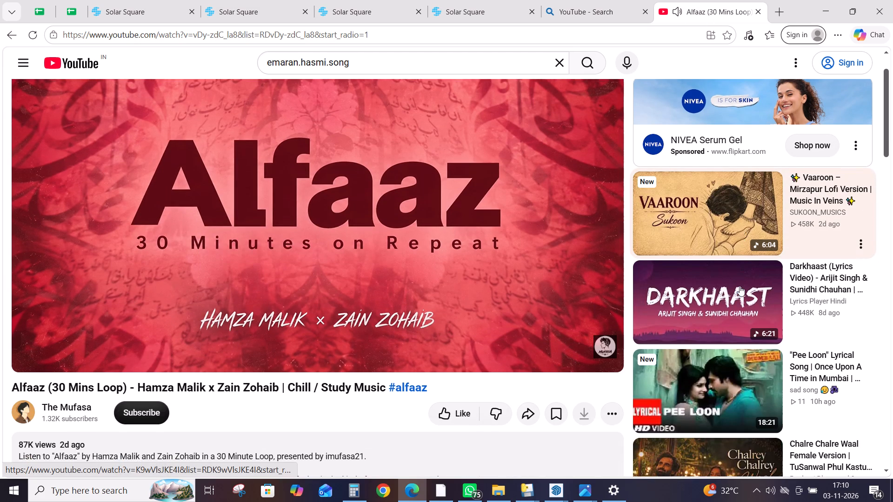
scroll(738, 286, down, 1)
click(739, 184)
click(164, 7)
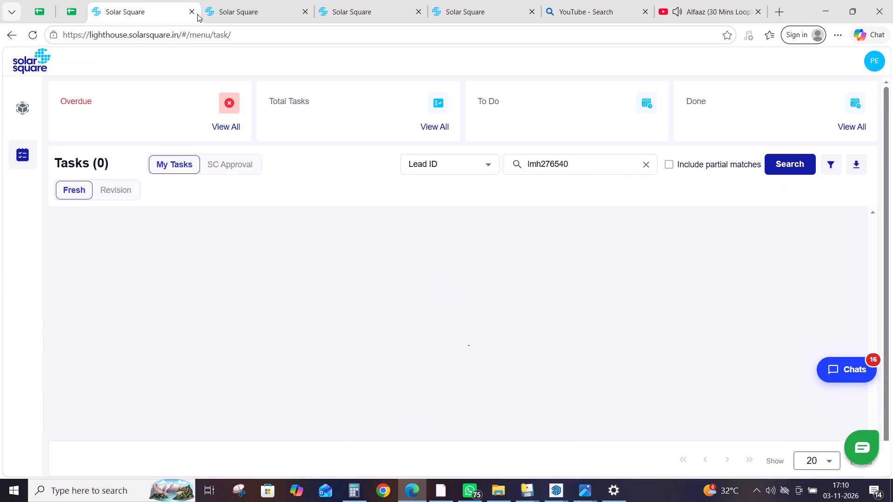
click(827, 11)
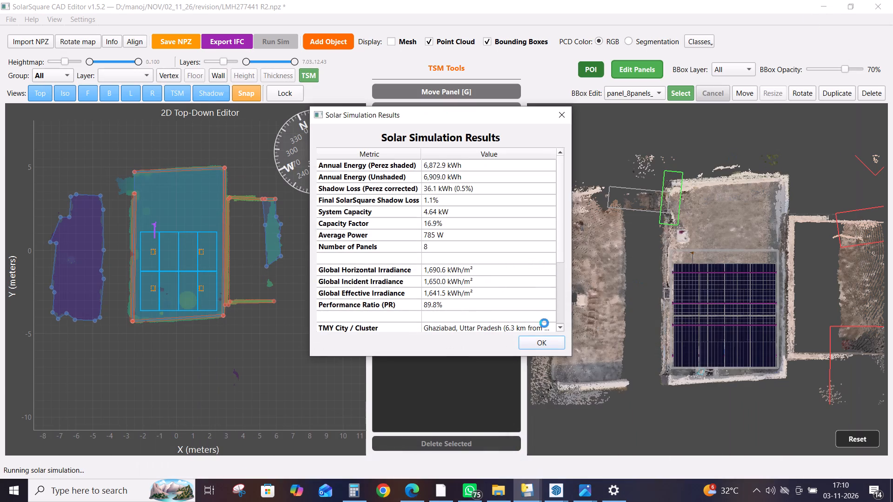
Close the solar simulation results and dismiss the parent-child lead ID question without answering it.
click(542, 347)
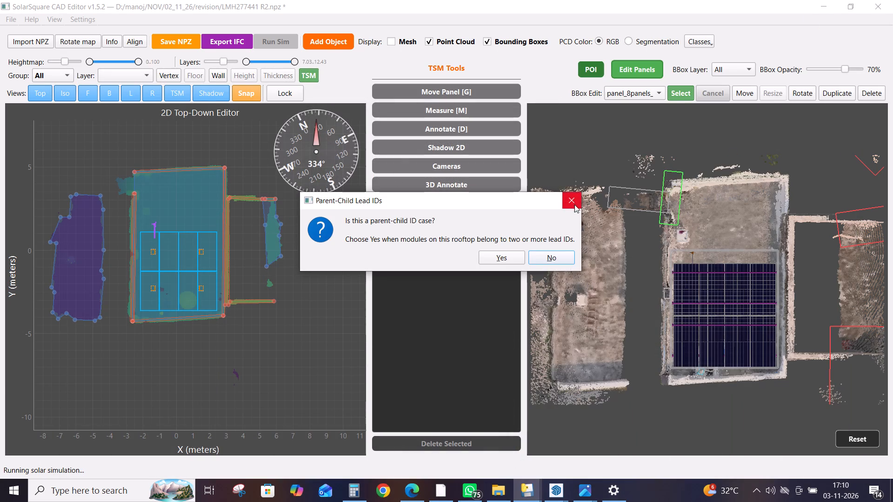
click(574, 204)
Capture a top-down snapshot of the 3D view with the frame tightened around the main roof and panel array.
click(253, 96)
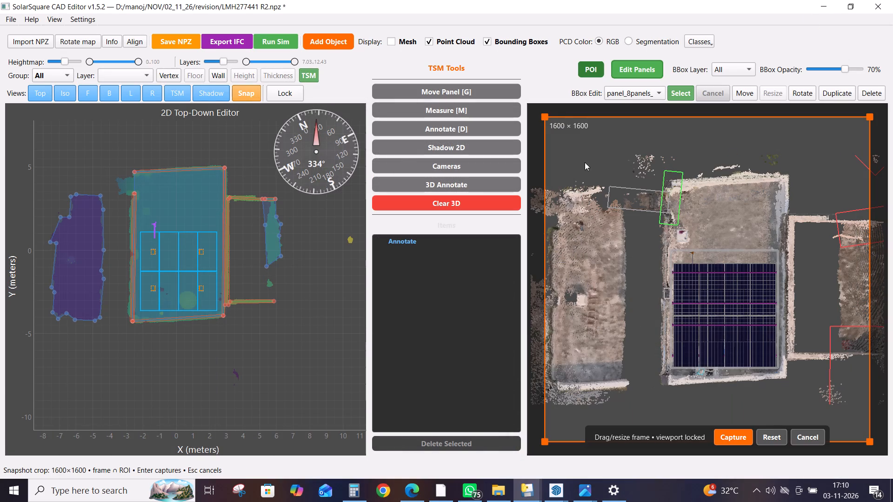
drag(546, 117, 619, 168)
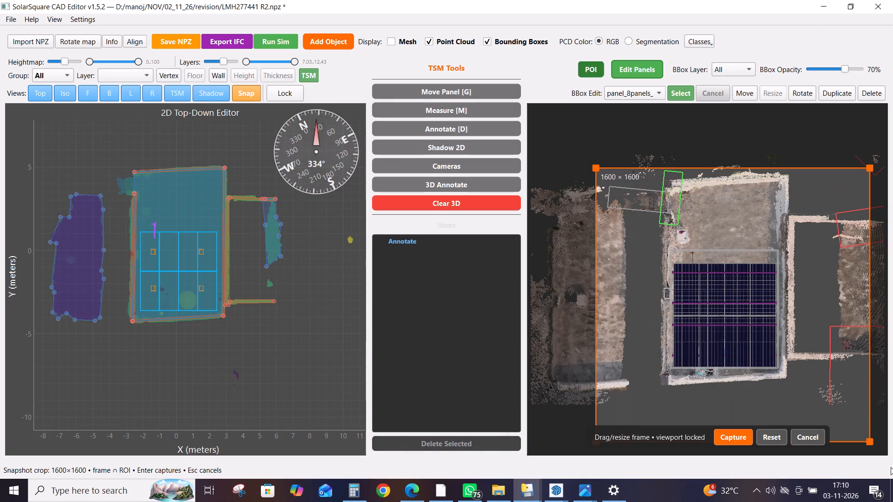
drag(871, 444, 841, 397)
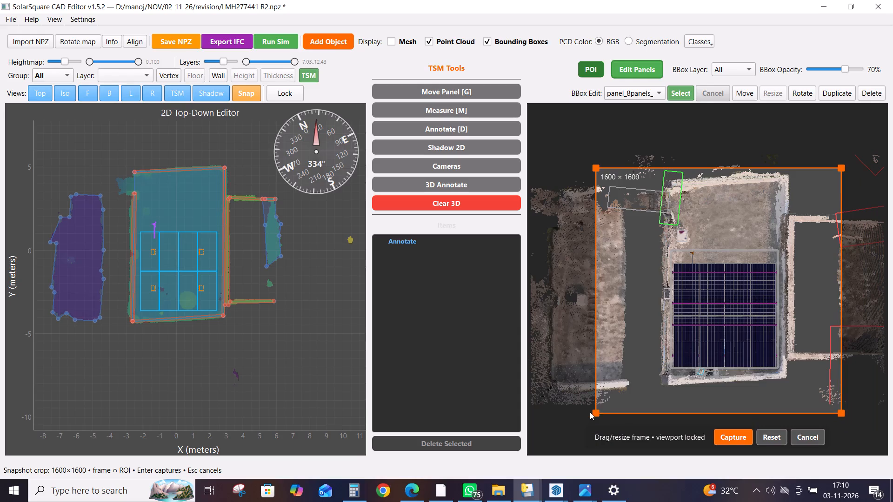
drag(593, 411, 637, 400)
click(730, 436)
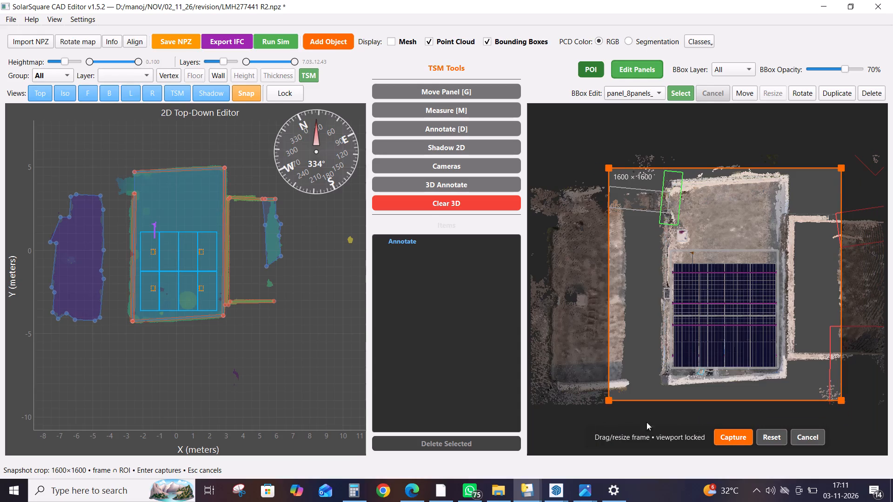
click(410, 486)
click(647, 291)
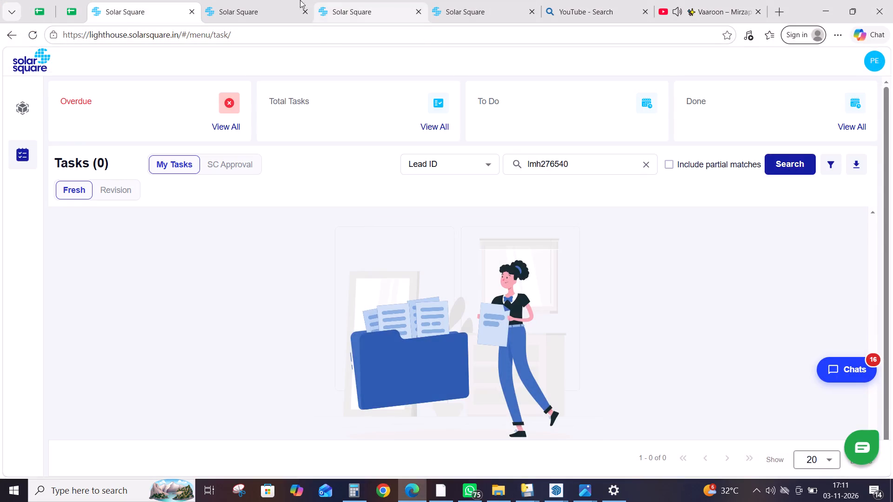
click(273, 0)
click(562, 276)
click(555, 262)
click(692, 61)
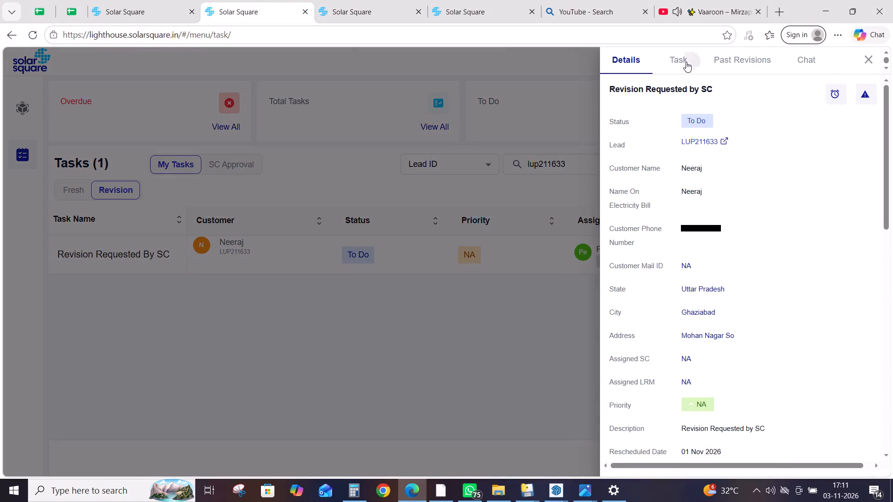
Set the R2 design's shadow loss calculation method to Preimage GUI in the Create Design form.
scroll(742, 289, down, 15)
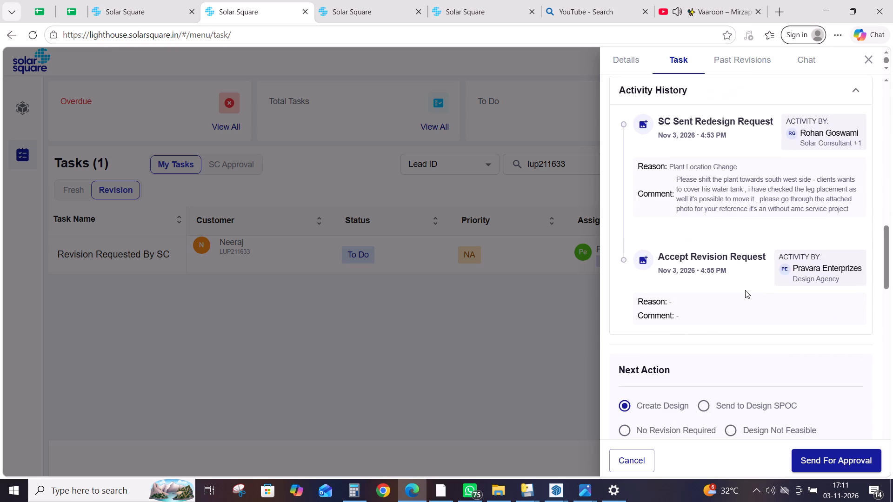
scroll(745, 290, down, 5)
click(838, 394)
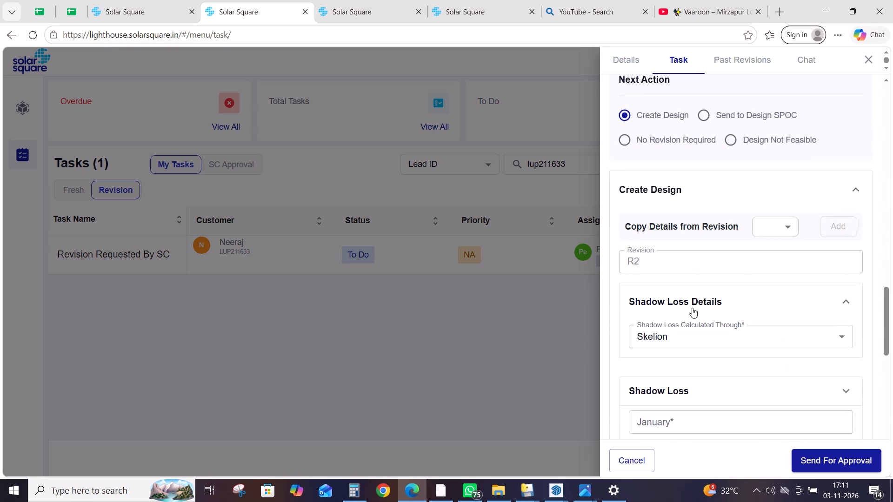
scroll(692, 308, down, 2)
click(656, 214)
click(675, 291)
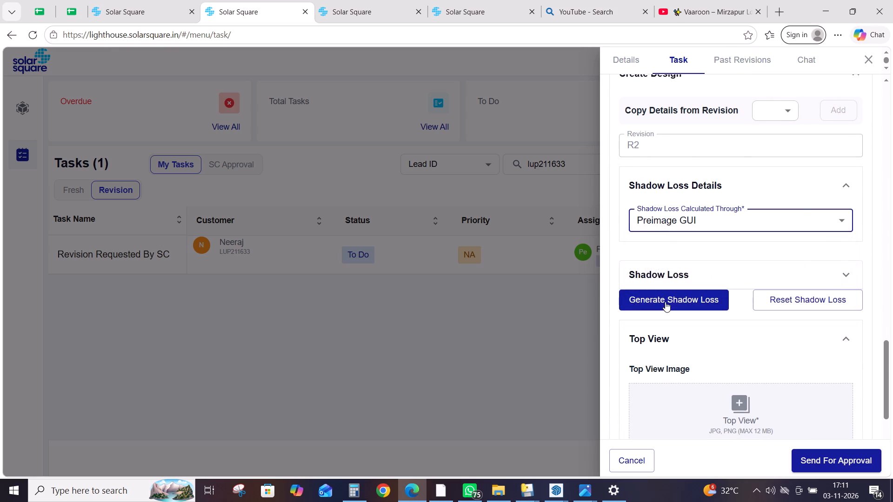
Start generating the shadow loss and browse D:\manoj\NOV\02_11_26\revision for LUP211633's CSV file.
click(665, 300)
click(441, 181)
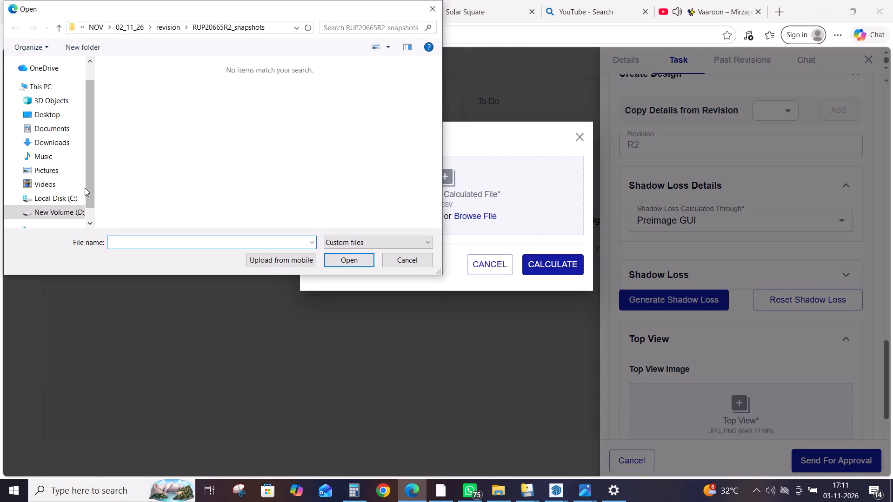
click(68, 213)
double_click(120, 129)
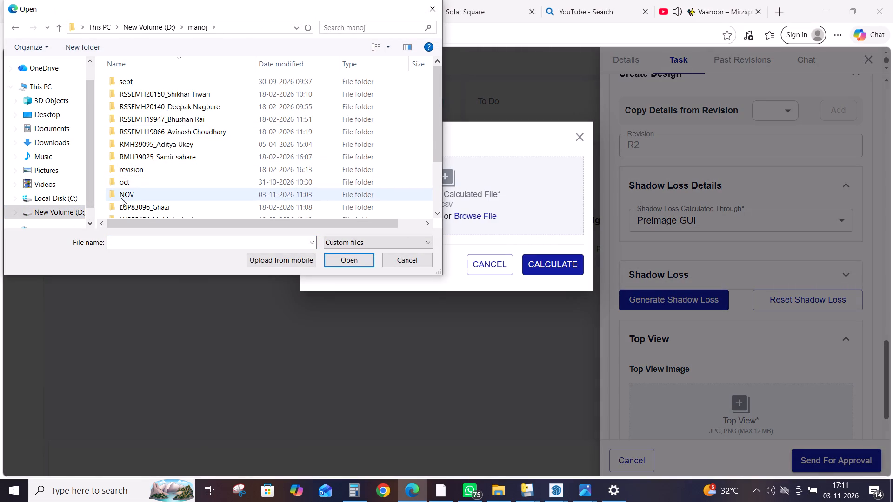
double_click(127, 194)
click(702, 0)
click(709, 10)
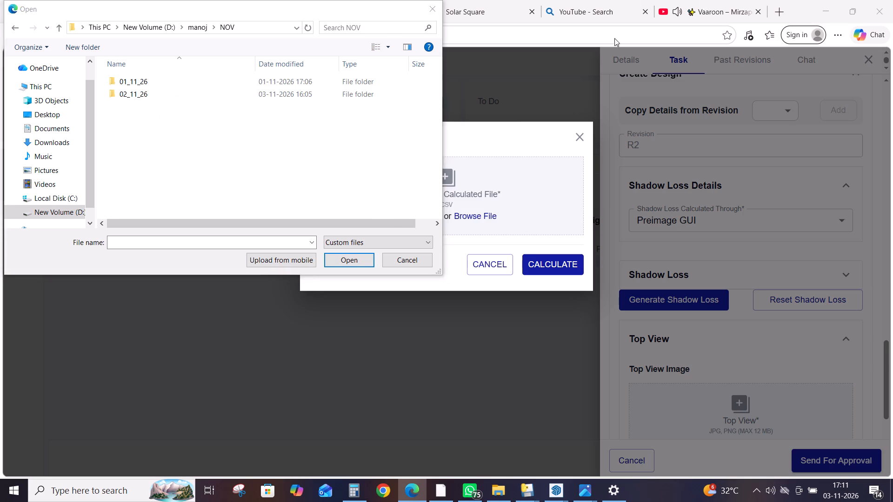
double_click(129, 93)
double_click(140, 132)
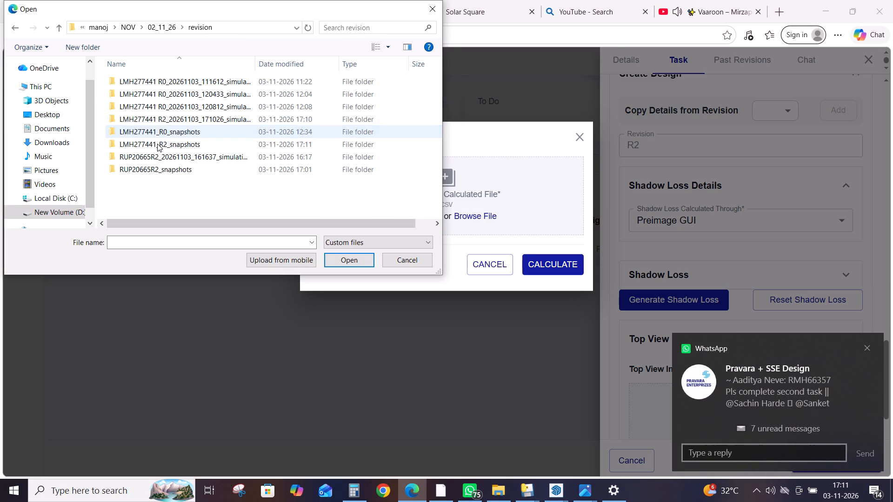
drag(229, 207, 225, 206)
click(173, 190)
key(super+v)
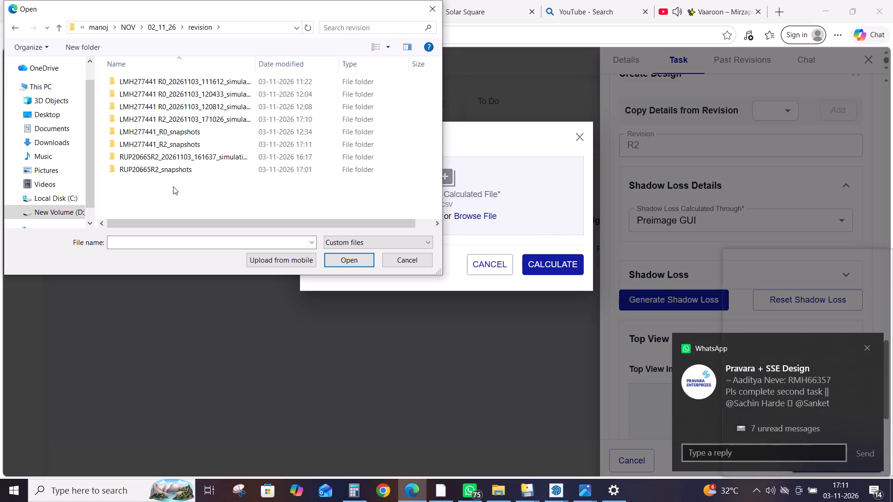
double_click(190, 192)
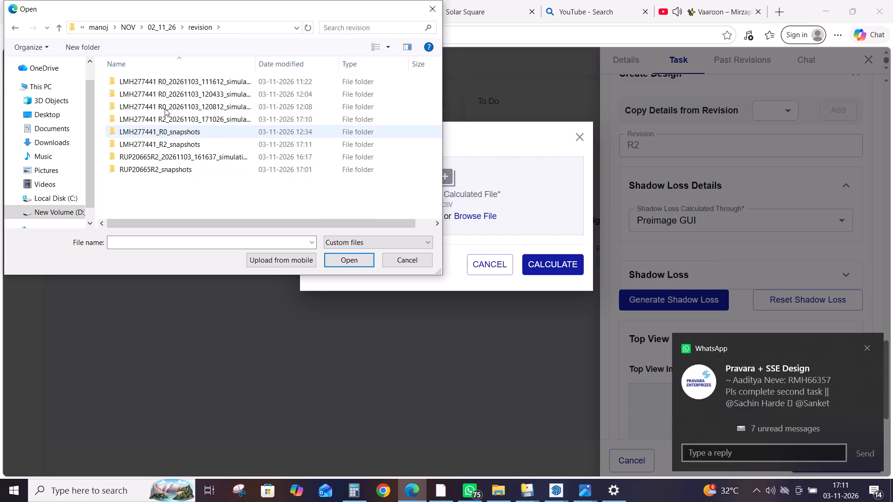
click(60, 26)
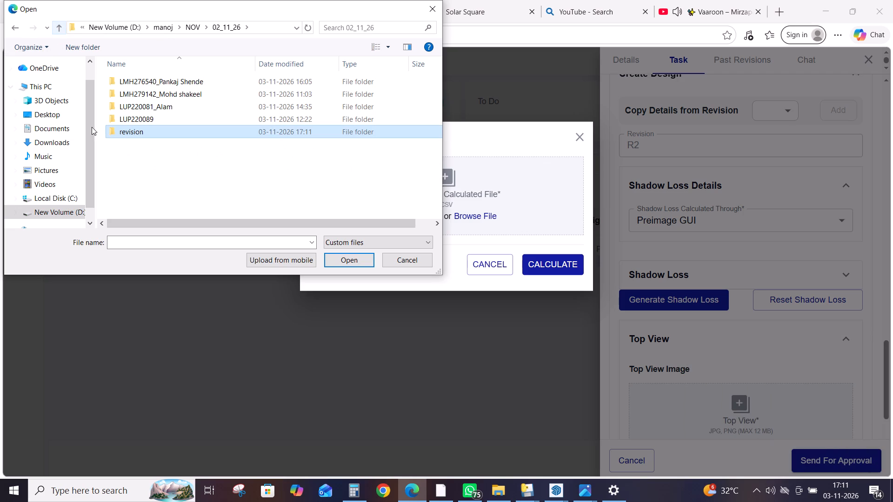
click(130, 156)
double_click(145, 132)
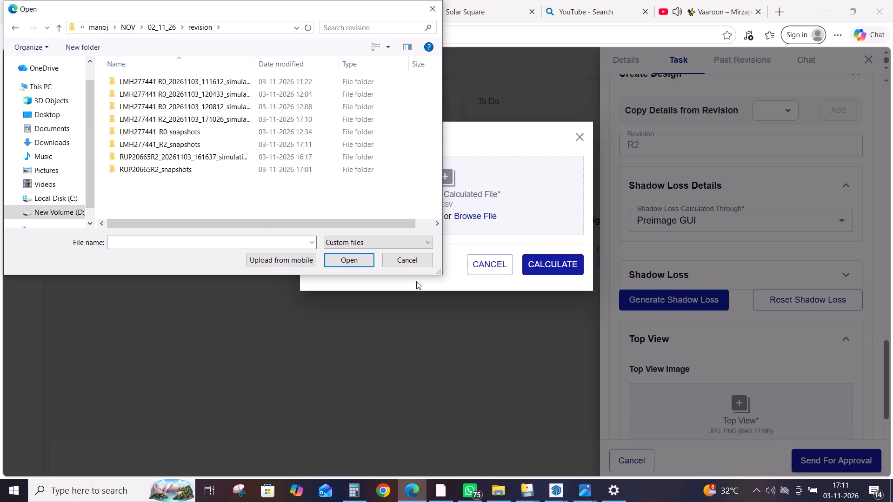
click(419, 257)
Check the open CAD project, and examine the simulation folders and NPZ files in the 02_11_26 revision folder.
click(528, 489)
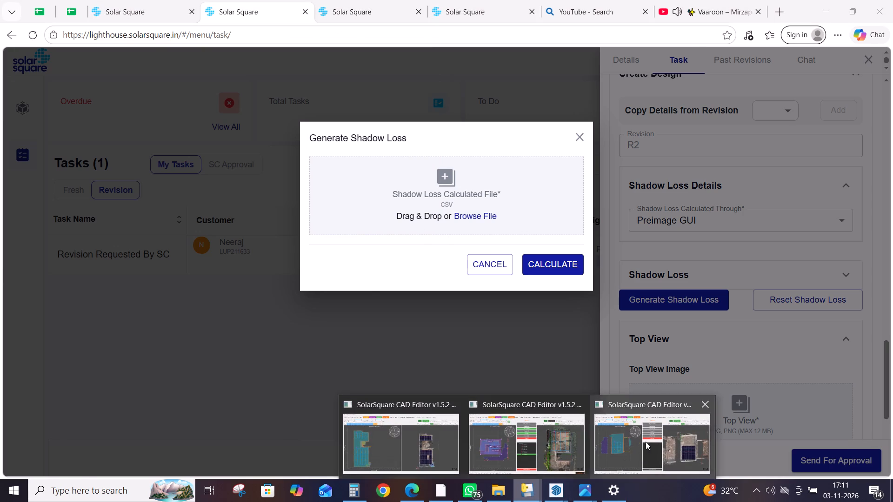
click(646, 442)
double_click(695, 296)
click(709, 238)
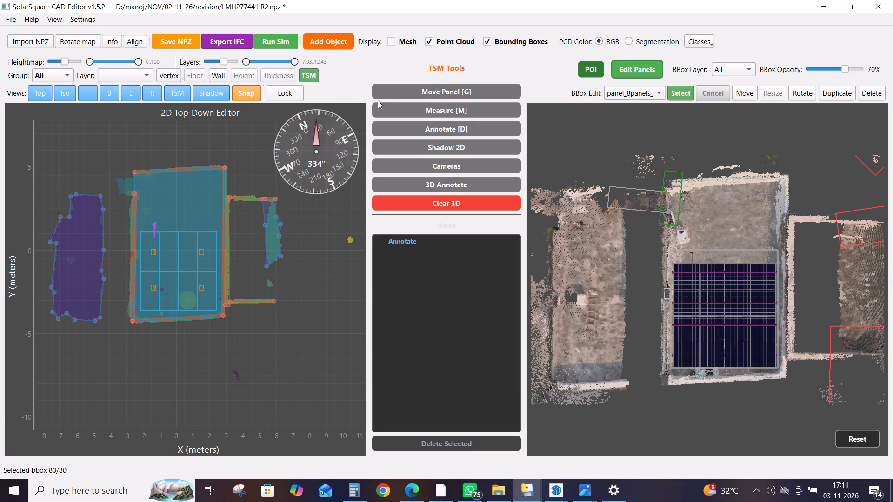
click(500, 497)
drag(331, 276, 314, 270)
drag(181, 215, 169, 199)
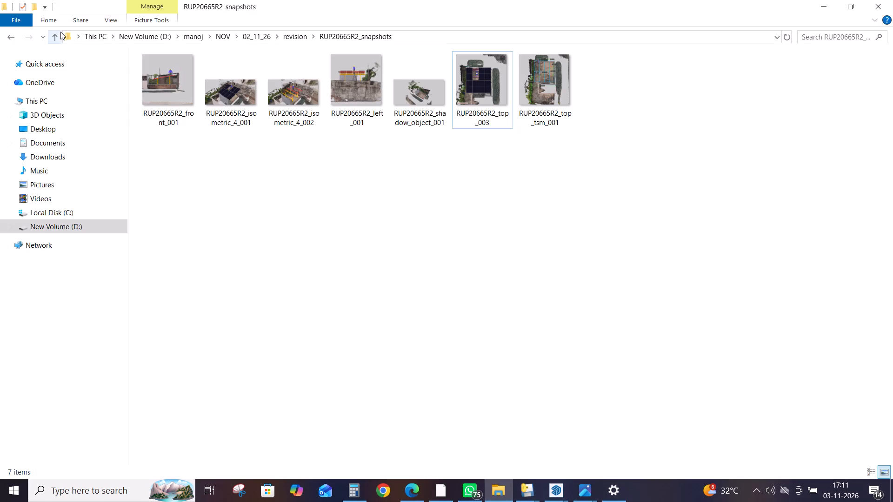
drag(60, 32, 56, 33)
double_click(53, 34)
click(159, 84)
drag(159, 84, 159, 90)
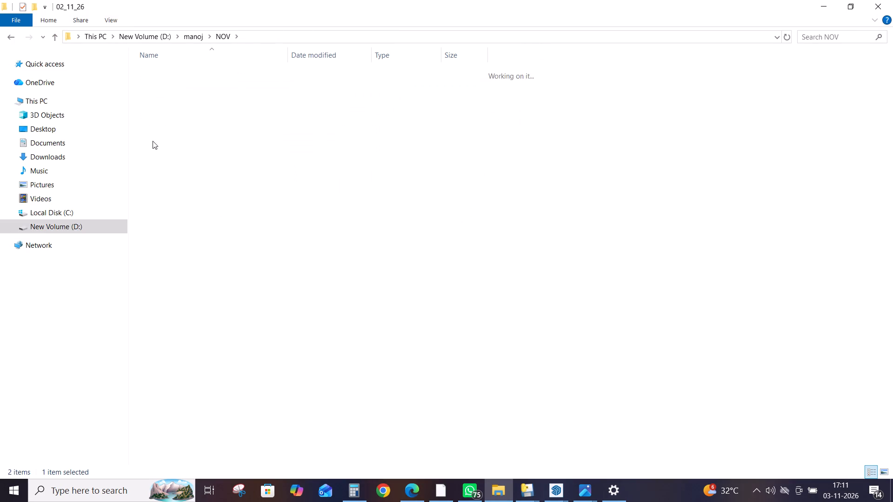
double_click(179, 125)
drag(292, 300, 288, 306)
click(234, 318)
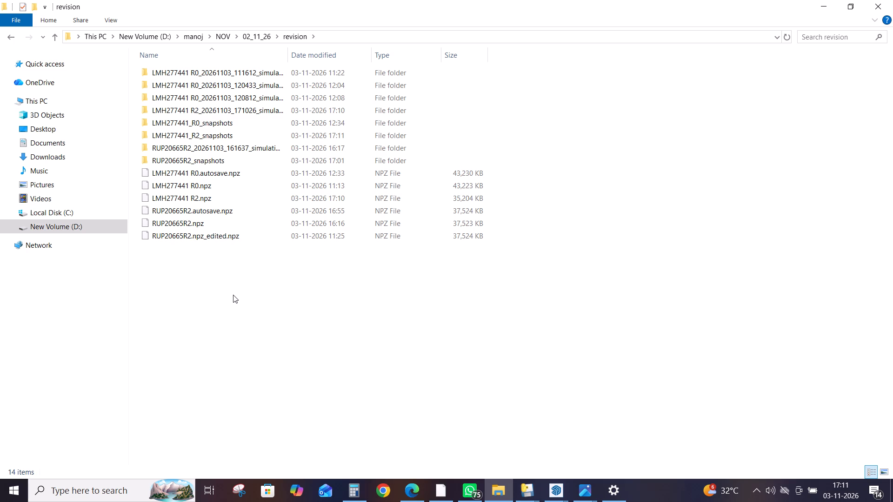
click(233, 293)
drag(361, 328, 360, 337)
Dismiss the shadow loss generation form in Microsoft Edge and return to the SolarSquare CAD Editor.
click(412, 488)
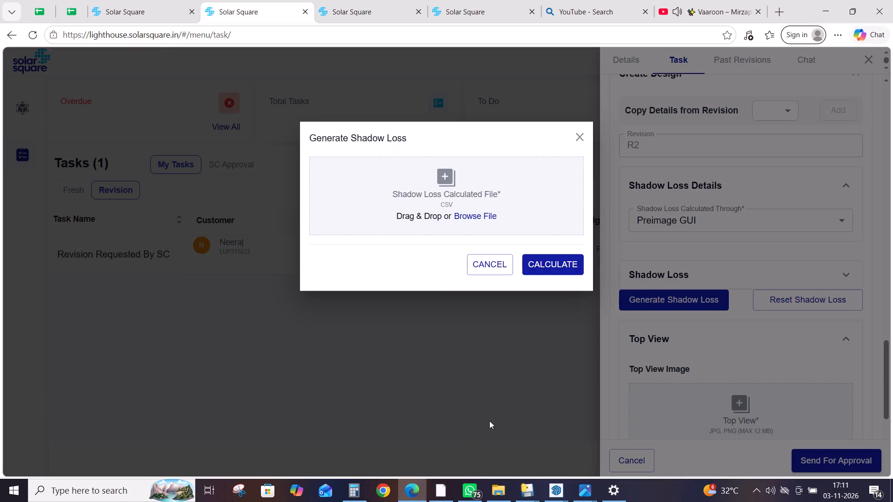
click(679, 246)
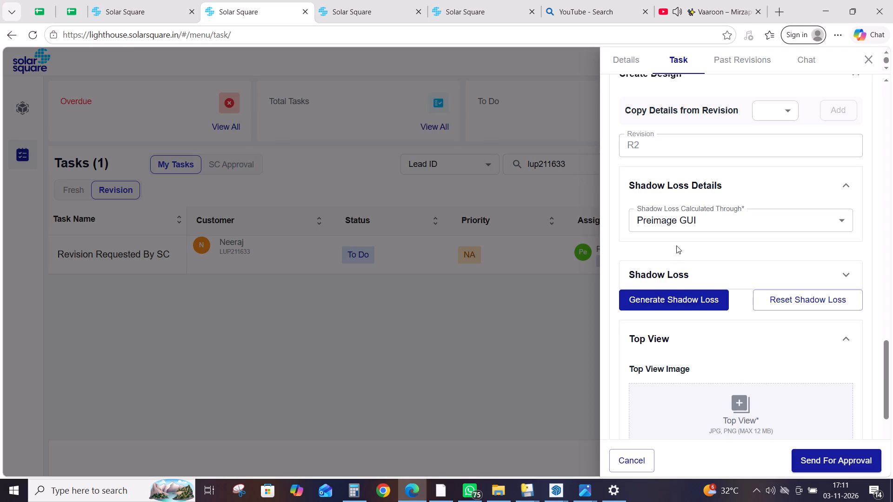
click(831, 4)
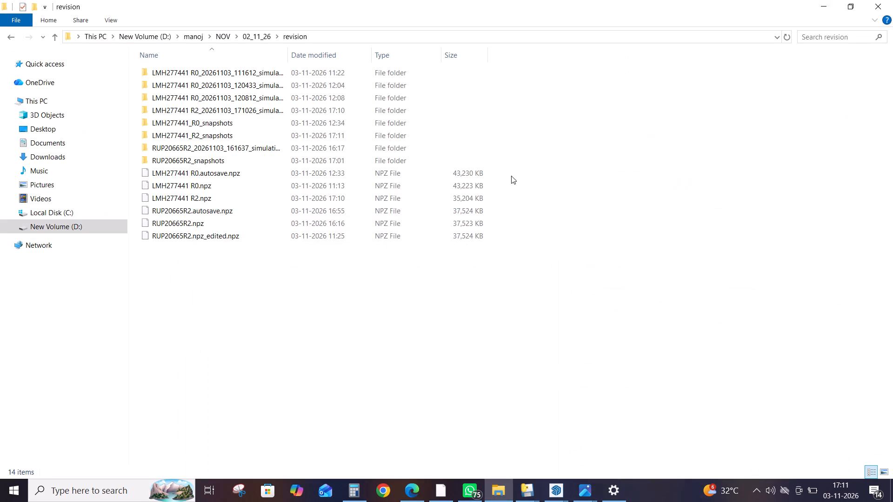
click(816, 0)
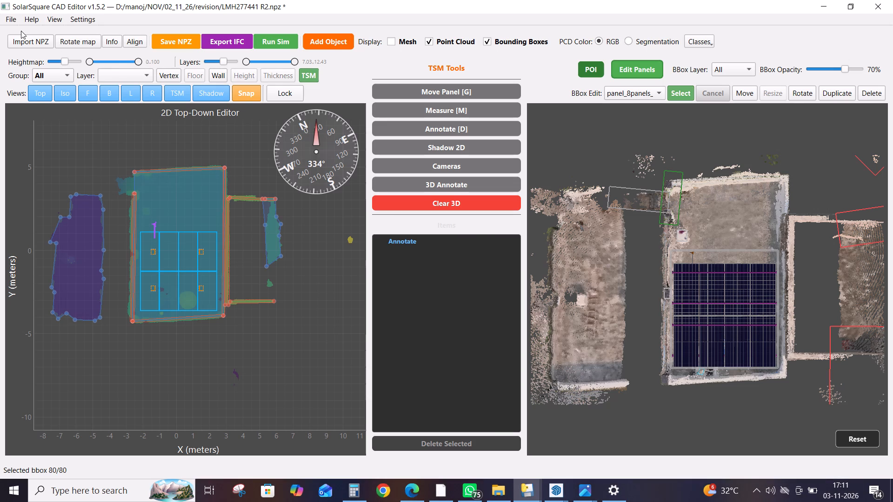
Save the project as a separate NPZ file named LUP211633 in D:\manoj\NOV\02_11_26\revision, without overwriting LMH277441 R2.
click(6, 20)
click(31, 63)
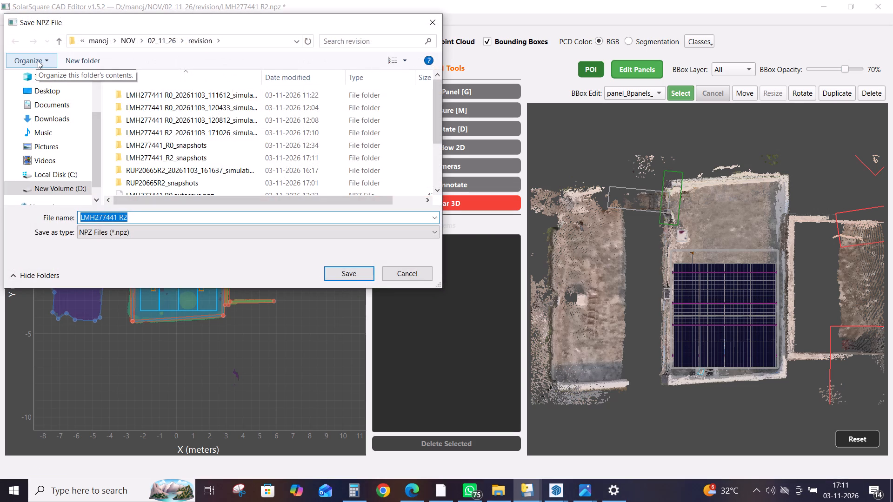
click(62, 38)
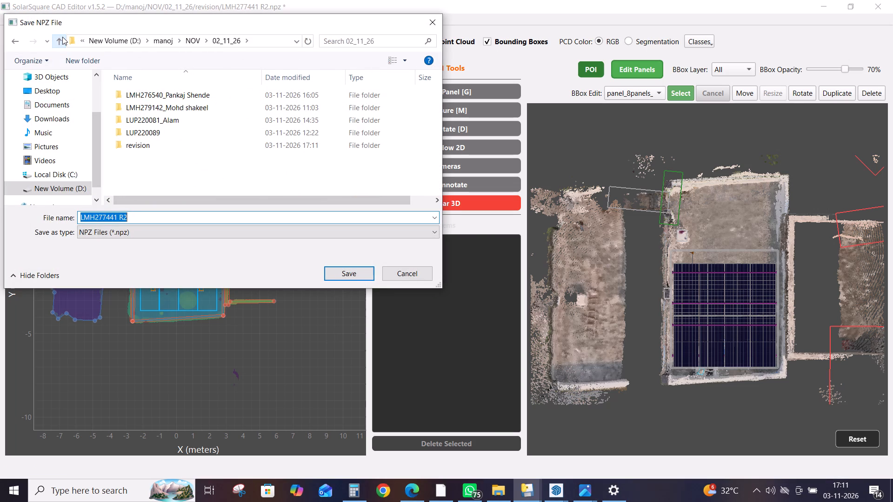
click(62, 37)
double_click(141, 110)
double_click(142, 142)
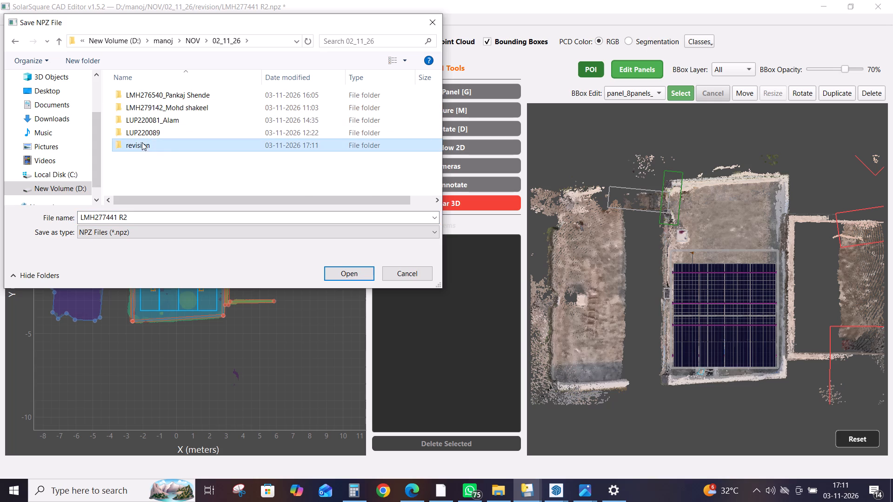
click(349, 269)
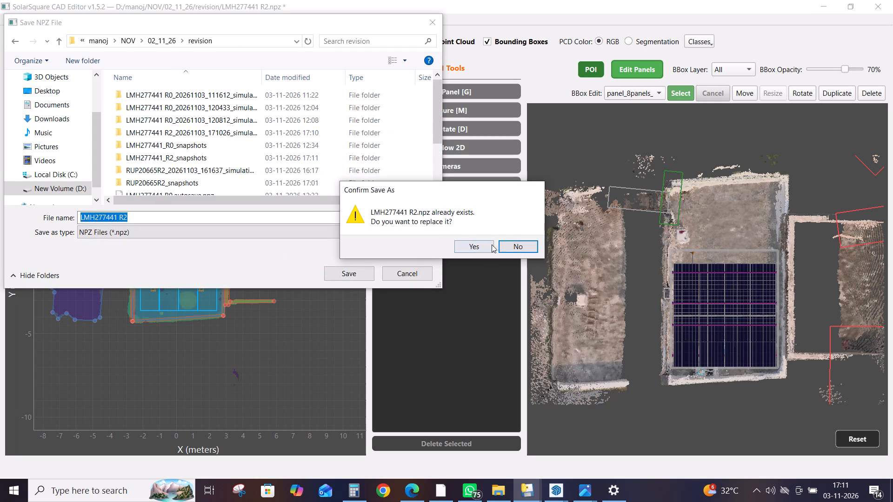
click(166, 216)
click(511, 241)
click(159, 218)
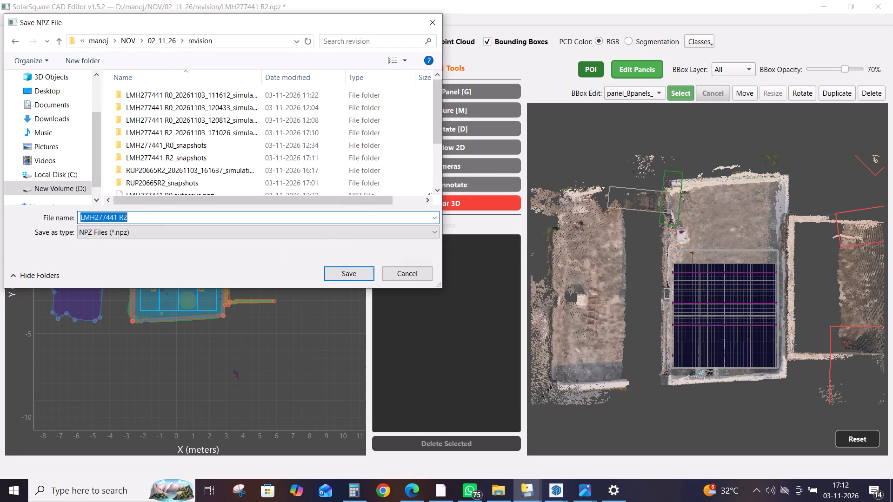
key(super+v)
click(128, 260)
key(ctrl+v)
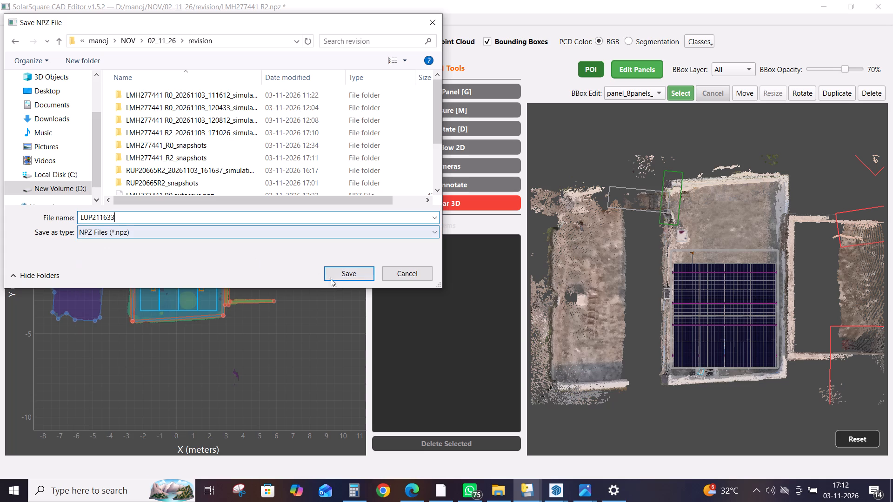
click(364, 277)
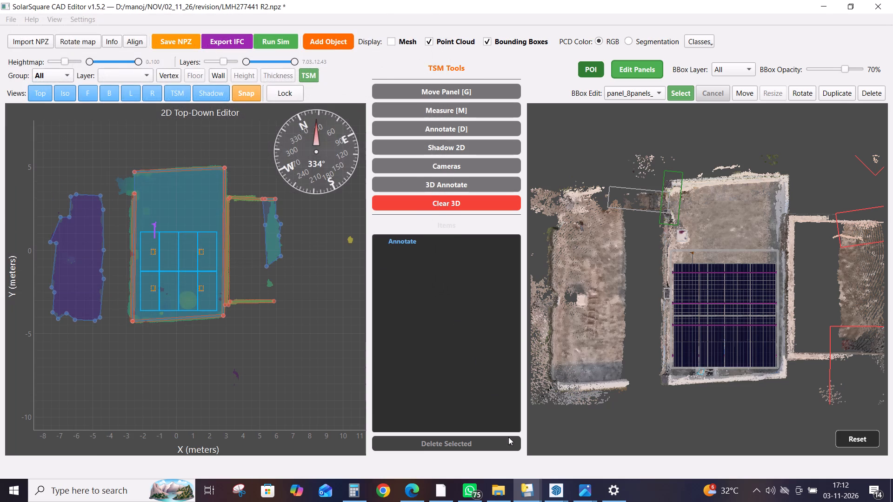
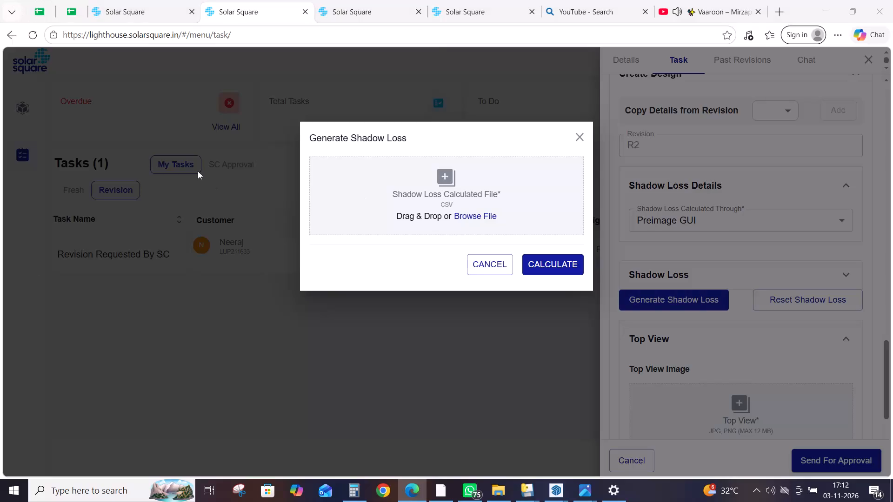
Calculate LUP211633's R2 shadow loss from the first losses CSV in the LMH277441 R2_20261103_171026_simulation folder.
click(61, 31)
click(152, 187)
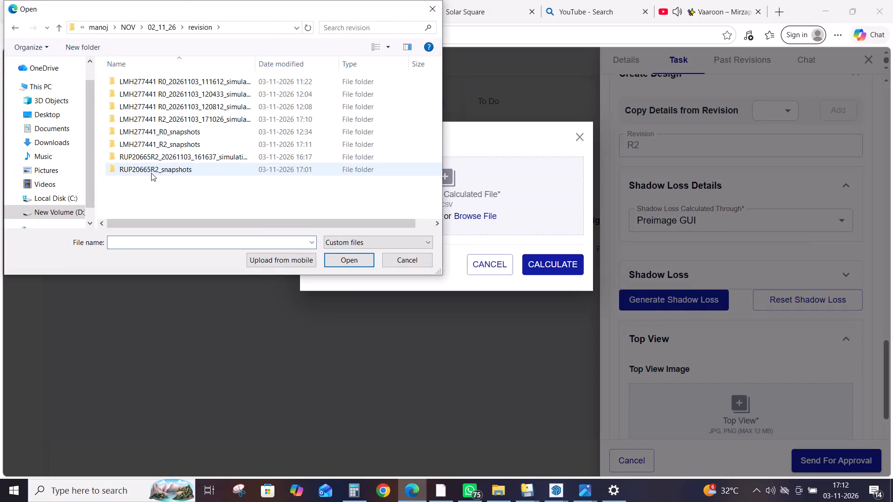
click(161, 190)
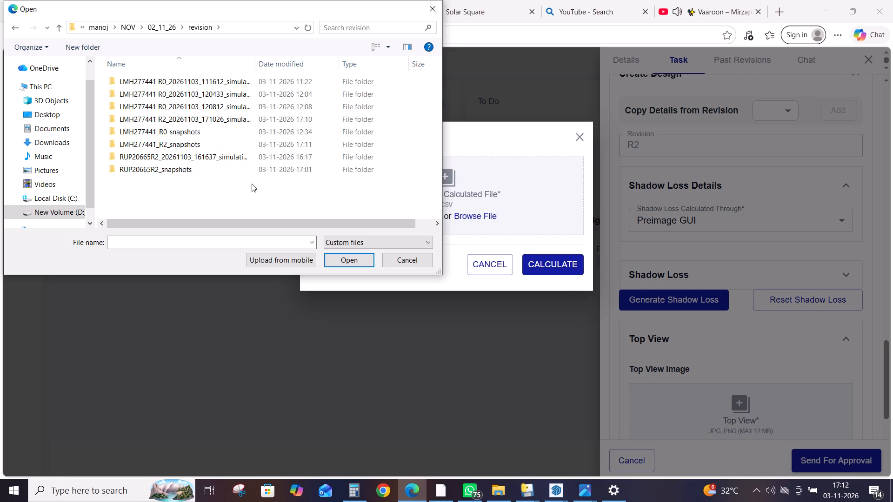
double_click(223, 121)
double_click(169, 78)
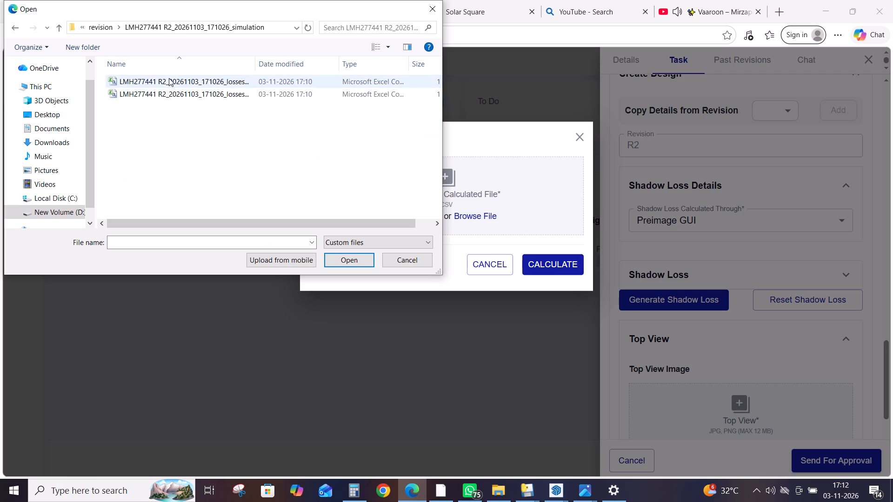
click(560, 259)
Expand the Shadow Loss section and copy its Total value.
click(847, 274)
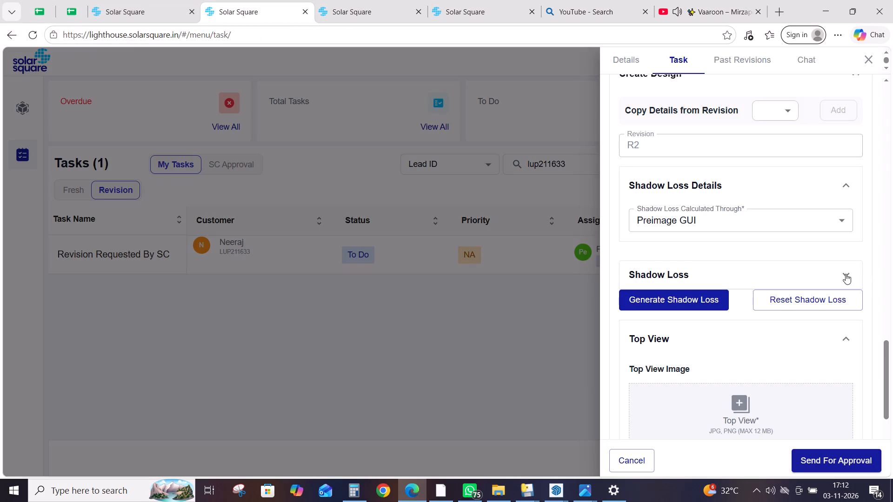
scroll(730, 242, down, 6)
double_click(655, 355)
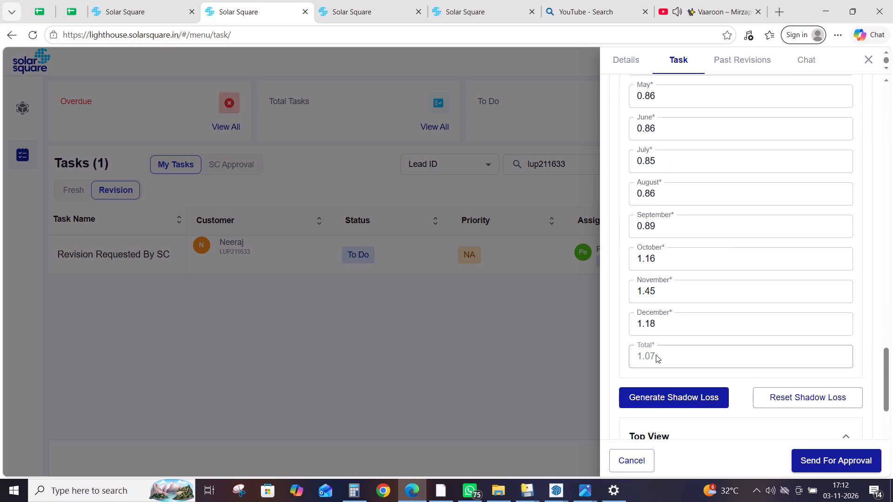
key(ctrl+c)
click(640, 353)
click(644, 354)
double_click(644, 354)
key(ctrl+c)
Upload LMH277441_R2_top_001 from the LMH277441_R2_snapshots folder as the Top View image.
scroll(713, 297, down, 5)
click(759, 233)
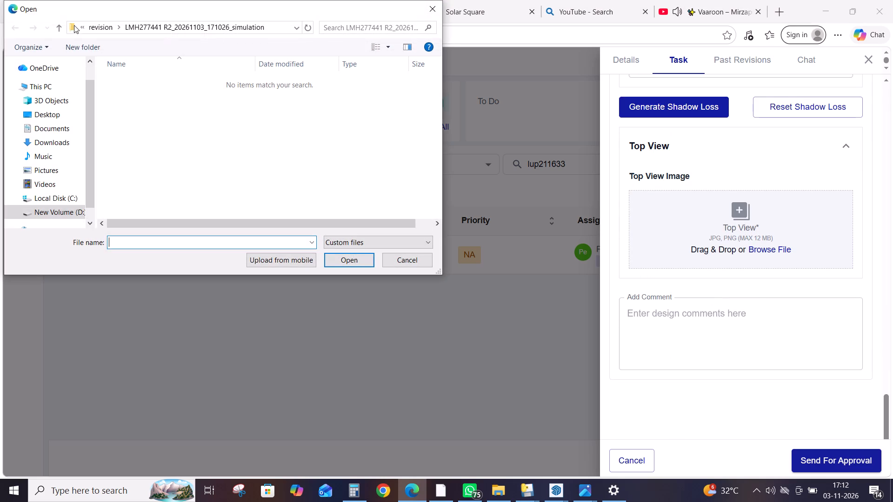
click(66, 30)
double_click(169, 142)
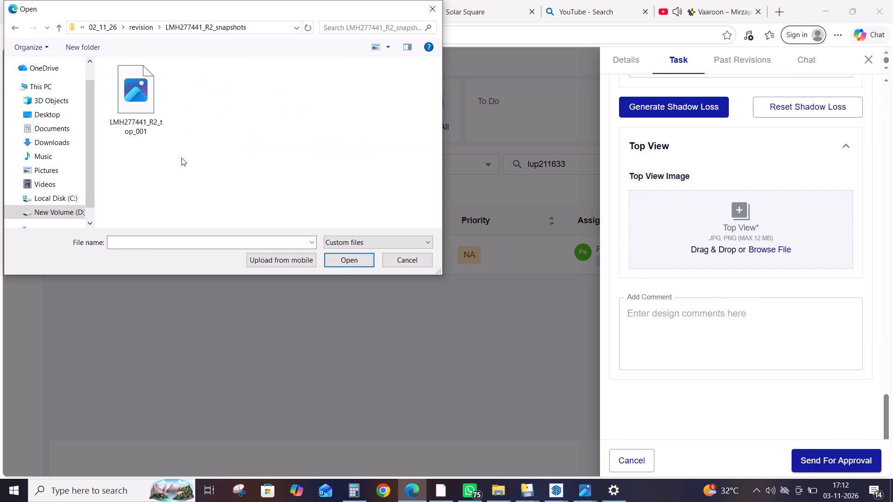
double_click(194, 167)
click(143, 106)
drag(143, 106, 232, 165)
Enter the design comment "There will be shadow loss - 1.07__%" using the saved clipboard phrase and the copied total.
click(674, 317)
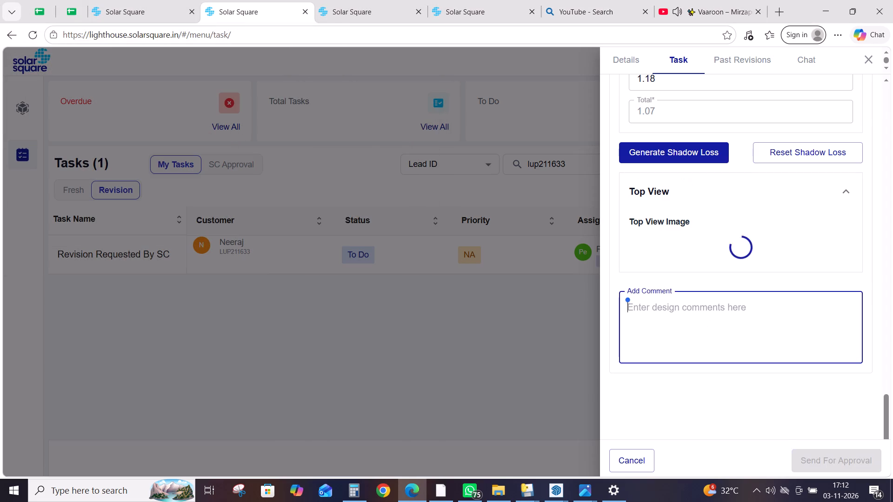
key(super+v)
scroll(693, 194, down, 14)
scroll(695, 201, down, 8)
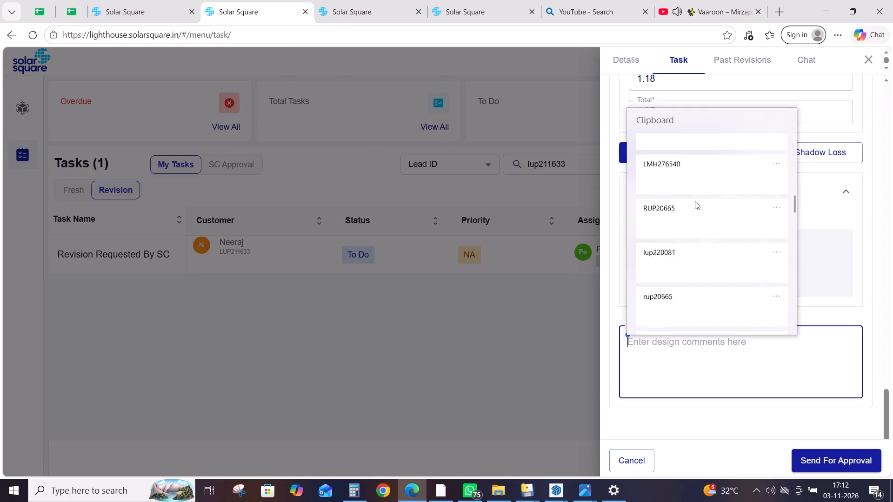
scroll(695, 201, down, 20)
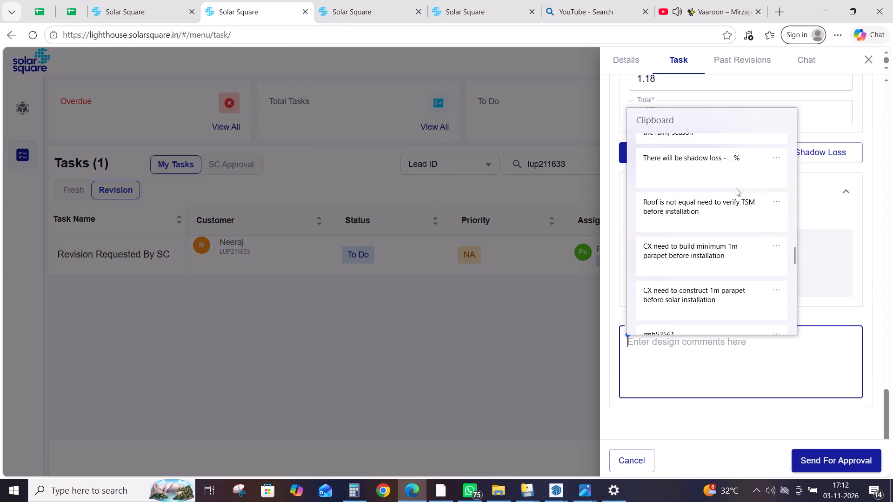
click(737, 183)
key(ctrl+v)
click(743, 341)
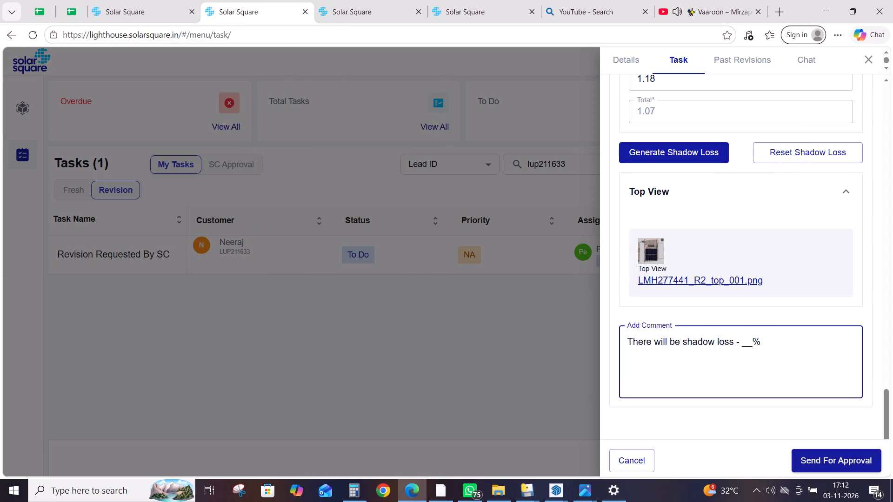
key(super+v)
click(746, 157)
key(ctrl+v)
key(BackSpace)
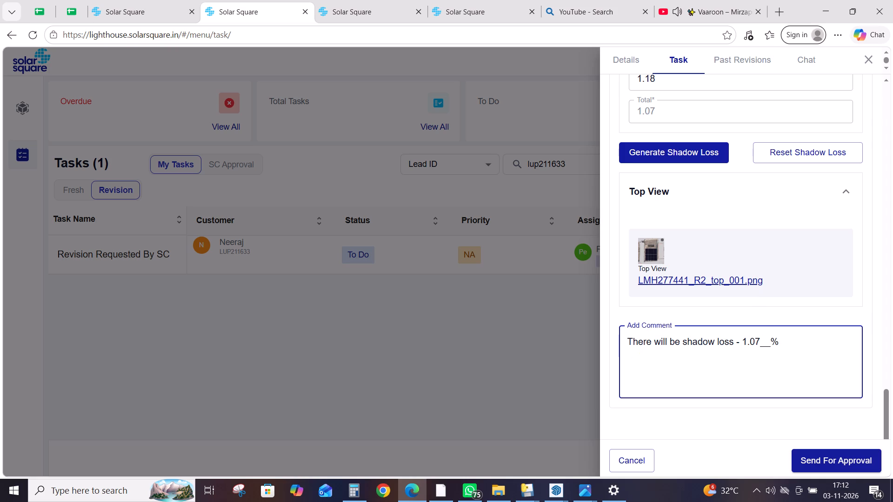
Add the comment line "Water will fall beyond the roof edge on the south side during cleaning and the rainy season.".
click(797, 348)
key(shift+Return)
key(super+v)
scroll(682, 210, down, 6)
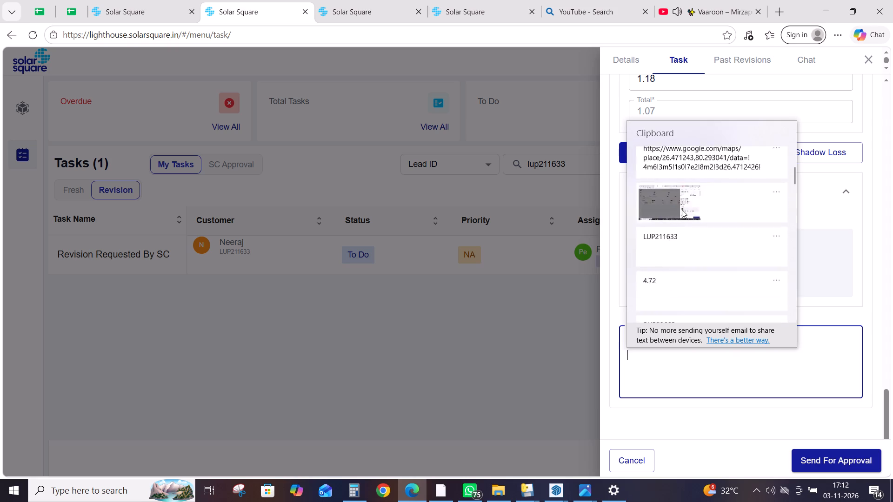
scroll(682, 210, down, 15)
scroll(682, 208, down, 16)
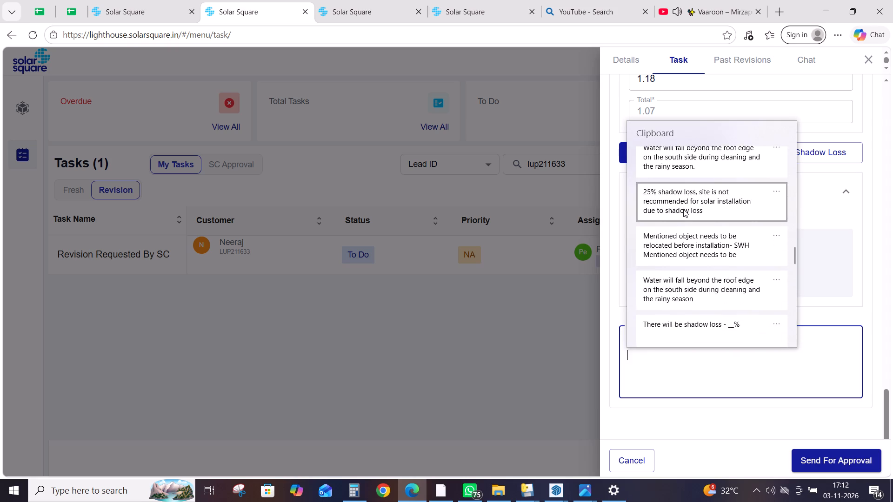
scroll(683, 209, up, 2)
click(684, 215)
key(ctrl+v)
Insert the line "cleaning done for north side" between the shadow loss and water comments, correcting its spelling.
click(793, 337)
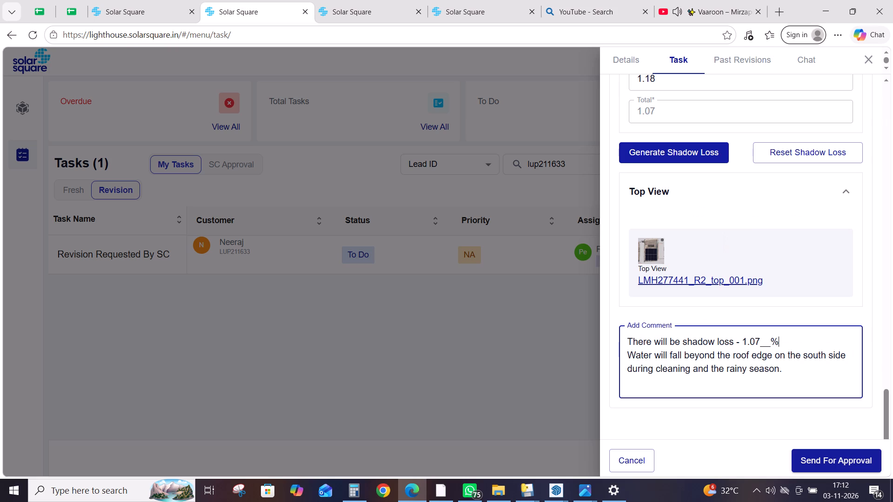
key(shift+Return)
text(clening)
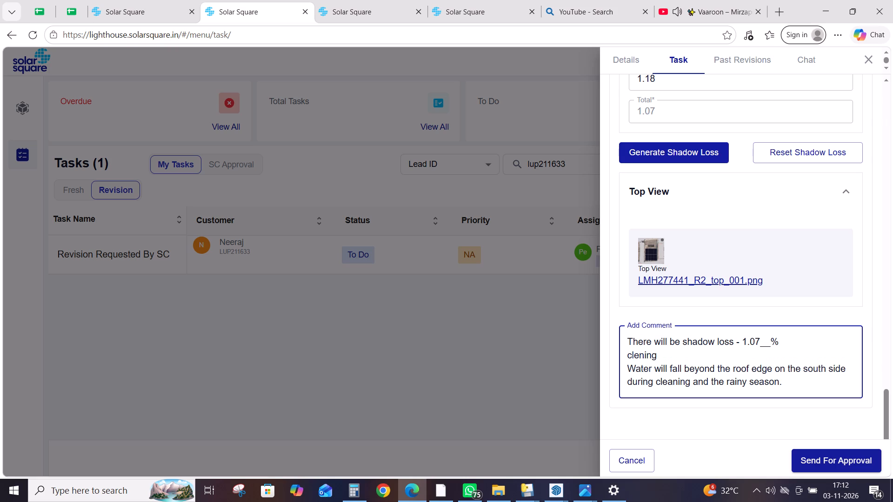
key(space)
text(done for north isde)
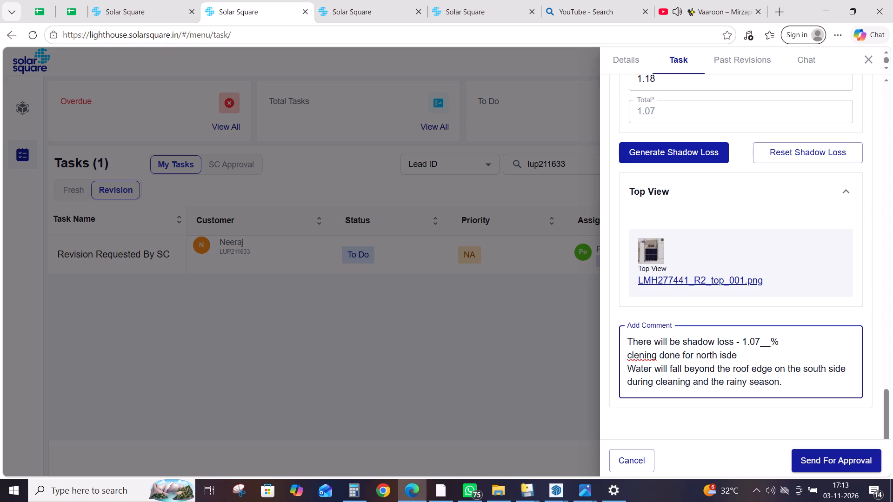
key(BackSpace)
key(BackSpace)
key(BackSpace)
key(BackSpace)
text(side)
key(space)
key(Left)
key(Left)
key(Left)
key(Left)
key(Left)
key(Left)
key(Left)
key(Left)
key(Left)
key(Left)
key(Left)
key(Left)
key(Left)
key(Left)
key(Left)
key(Left)
key(Left)
key(Left)
key(Left)
key(Left)
key(Left)
key(BackSpace)
key(BackSpace)
key(BackSpace)
key(BackSpace)
key(BackSpace)
key(BackSpace)
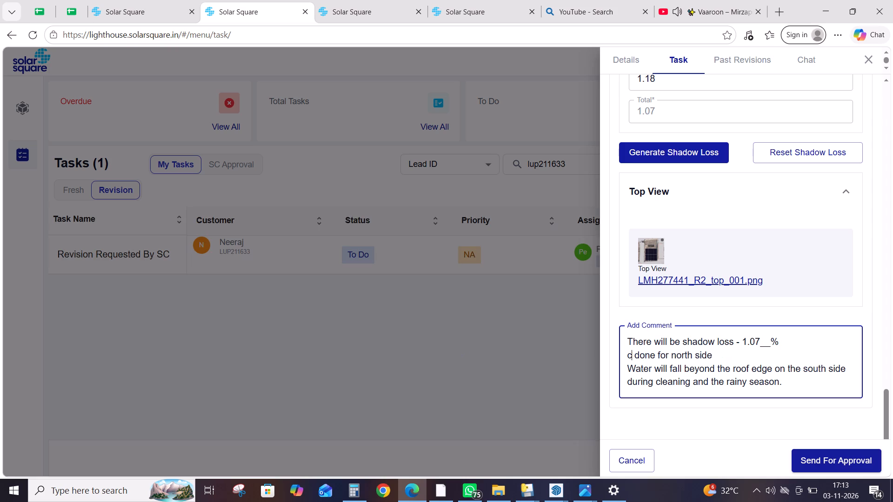
key(BackSpace)
text(cleaninnng)
key(BackSpace)
key(BackSpace)
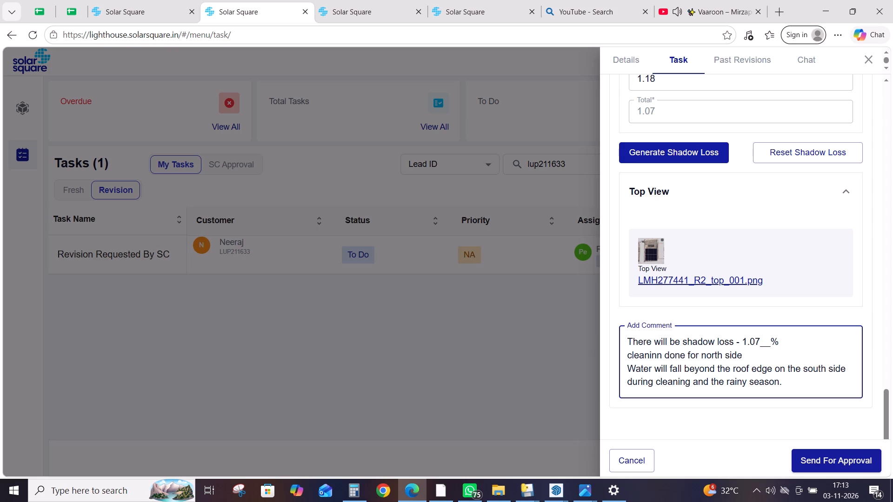
key(BackSpace)
key(BackSpace)
key(m)
key(BackSpace)
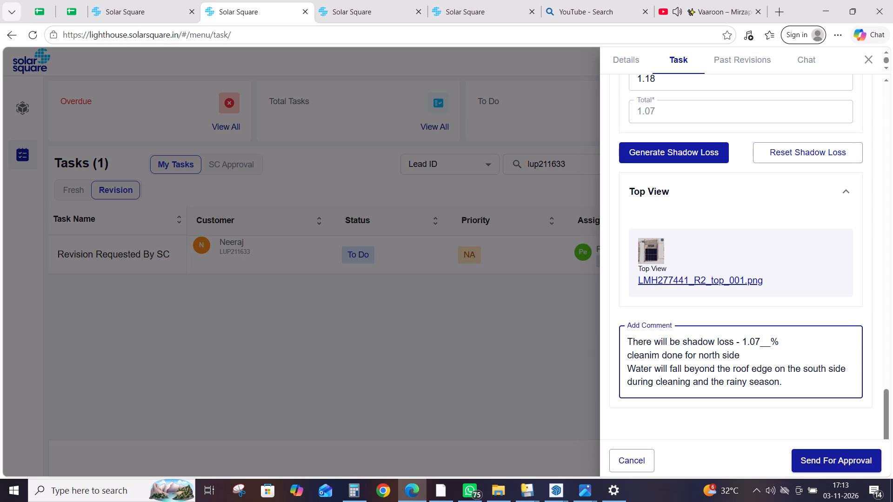
text(ng)
key(space)
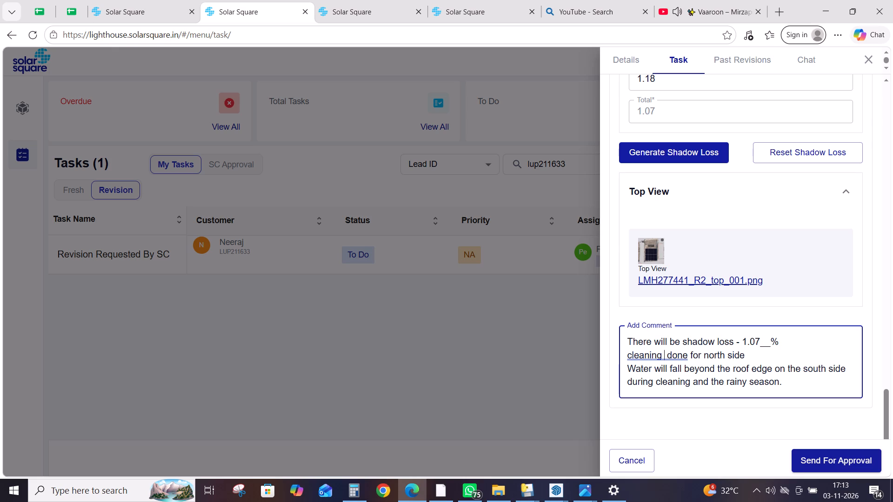
click(756, 356)
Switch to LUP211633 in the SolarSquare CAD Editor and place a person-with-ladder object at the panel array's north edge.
click(536, 491)
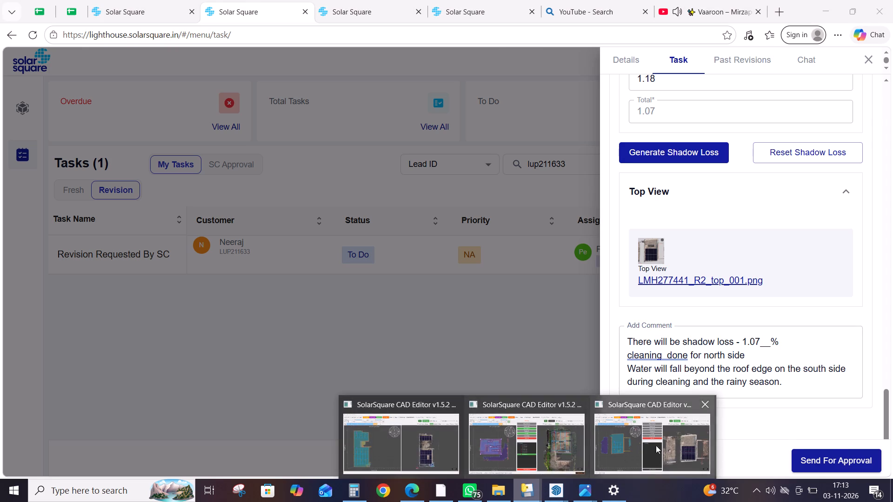
click(656, 445)
click(342, 45)
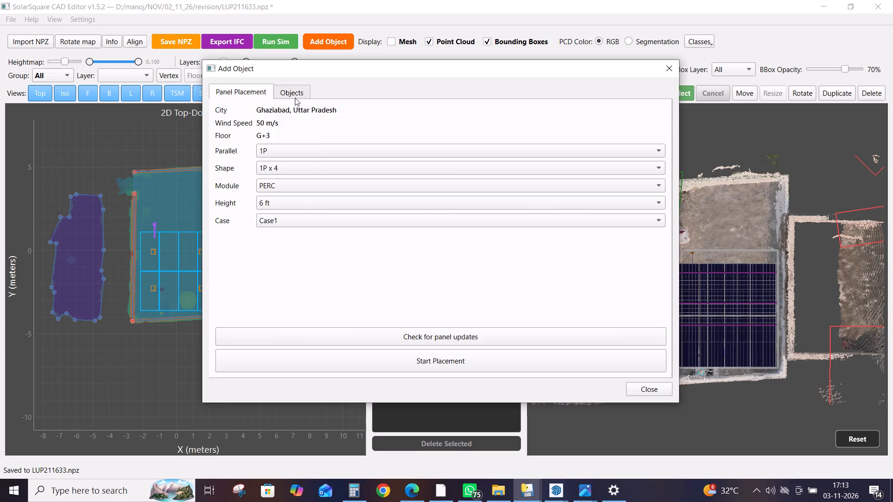
click(296, 92)
click(423, 221)
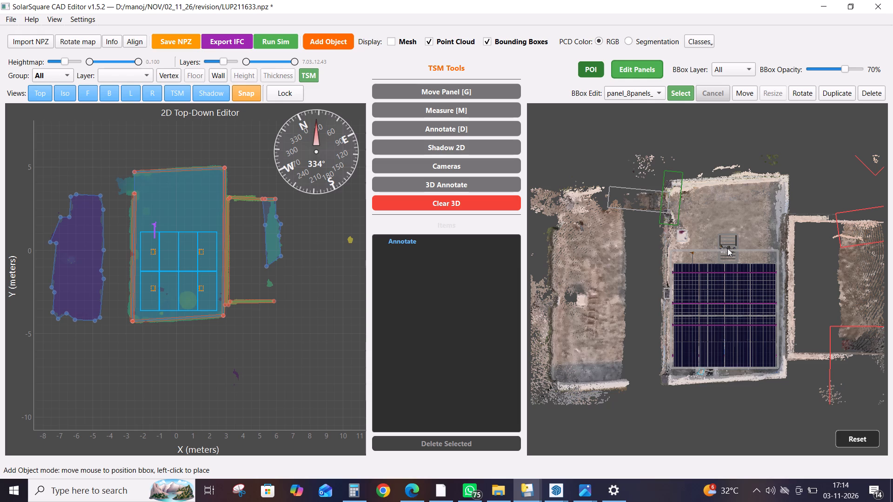
click(727, 248)
Capture a 1600 × 1600 top-view snapshot with the crop frame tightened around the panel roof and ladder object.
click(245, 91)
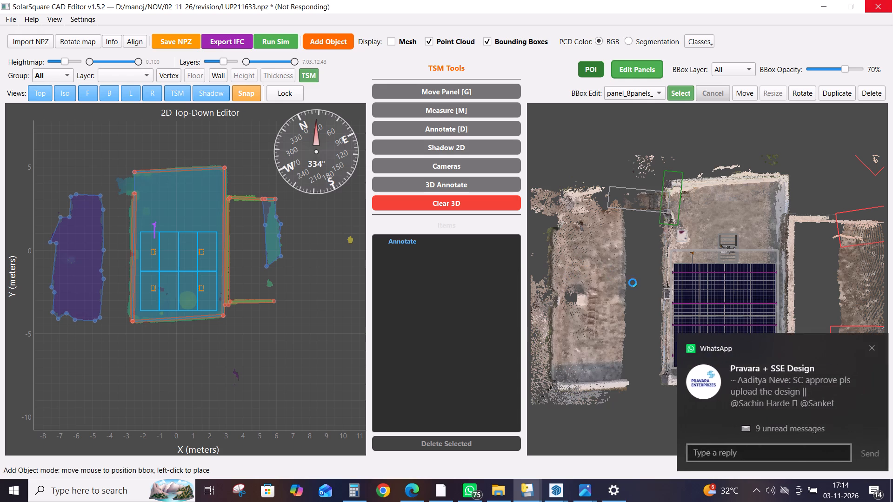
drag(730, 384, 879, 363)
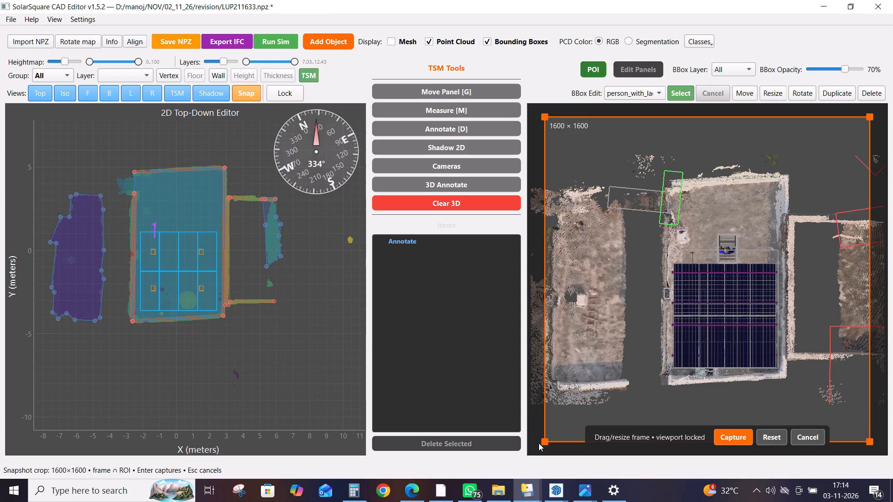
drag(542, 440, 641, 402)
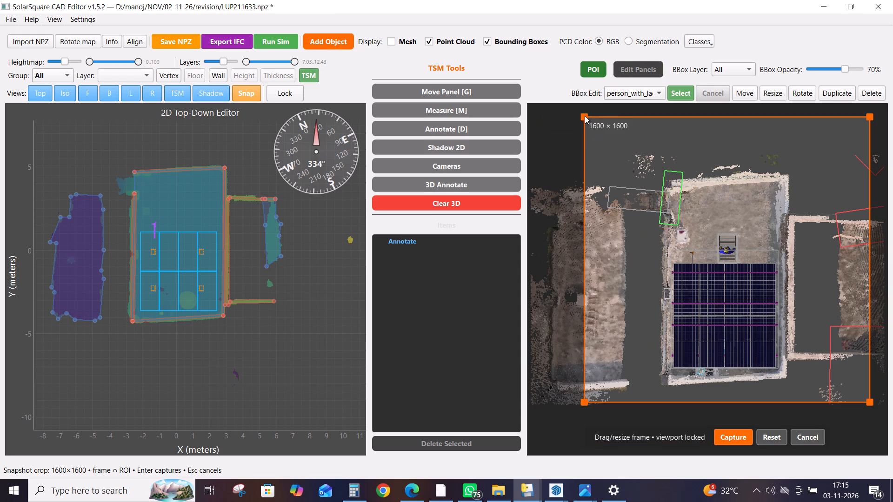
drag(585, 116, 604, 136)
click(730, 441)
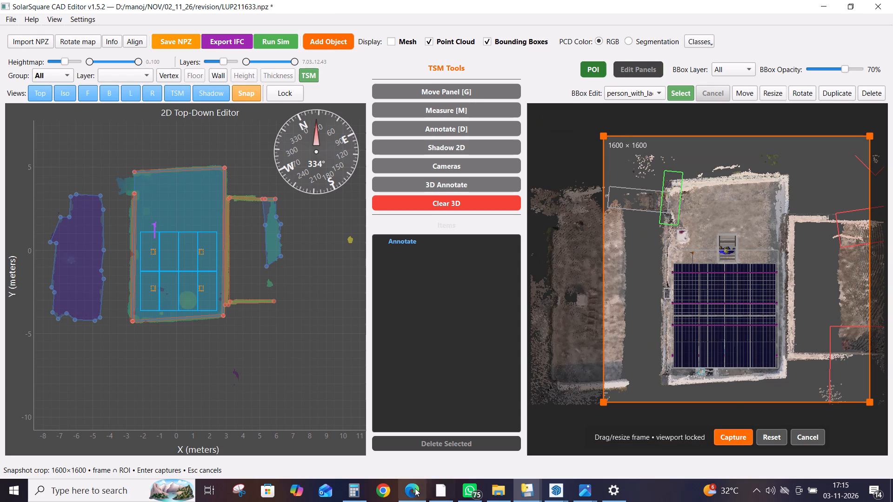
Switch to the LUP211633 task in Edge and reword the comment's cleaning line to "cleaning need to done for north side amc needed...".
click(403, 491)
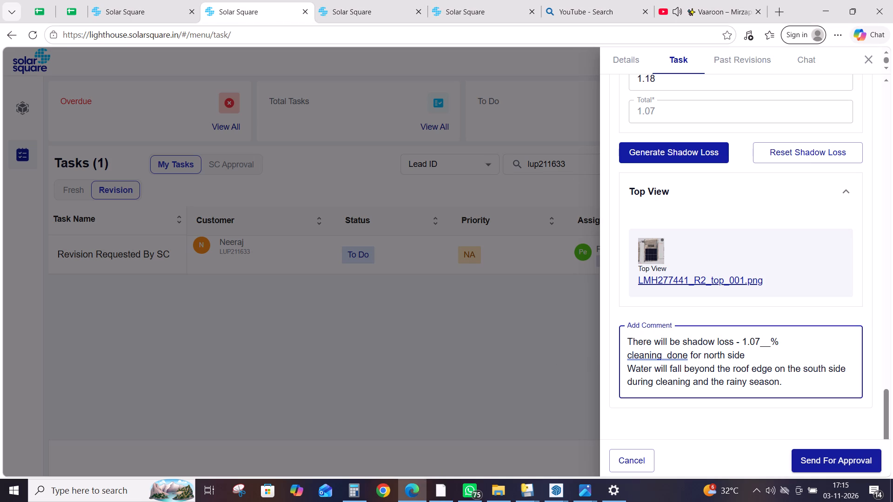
click(666, 354)
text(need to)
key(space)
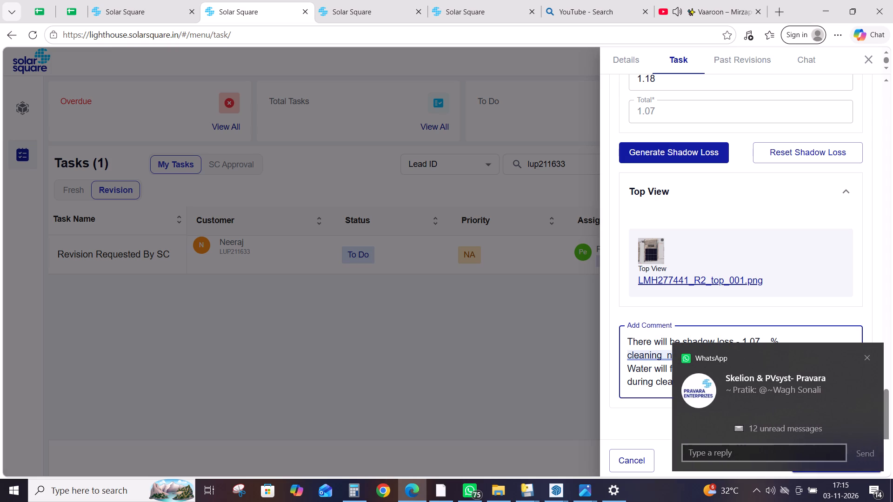
drag(720, 377, 845, 377)
click(785, 356)
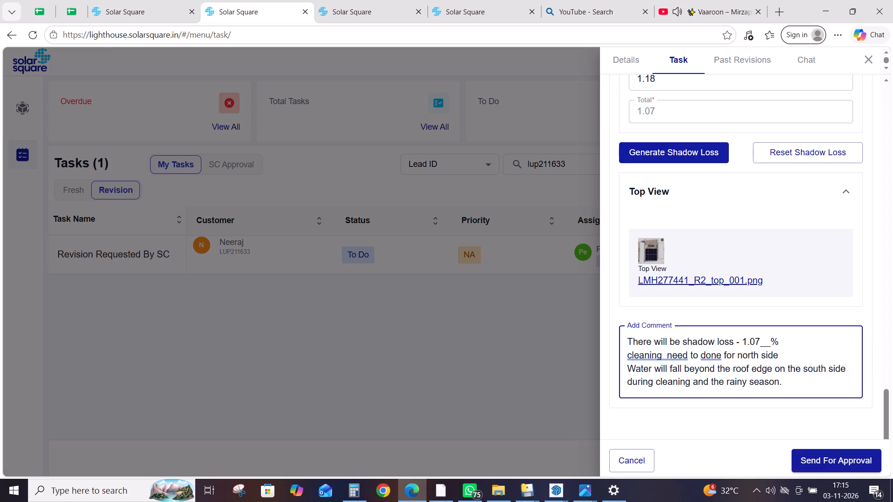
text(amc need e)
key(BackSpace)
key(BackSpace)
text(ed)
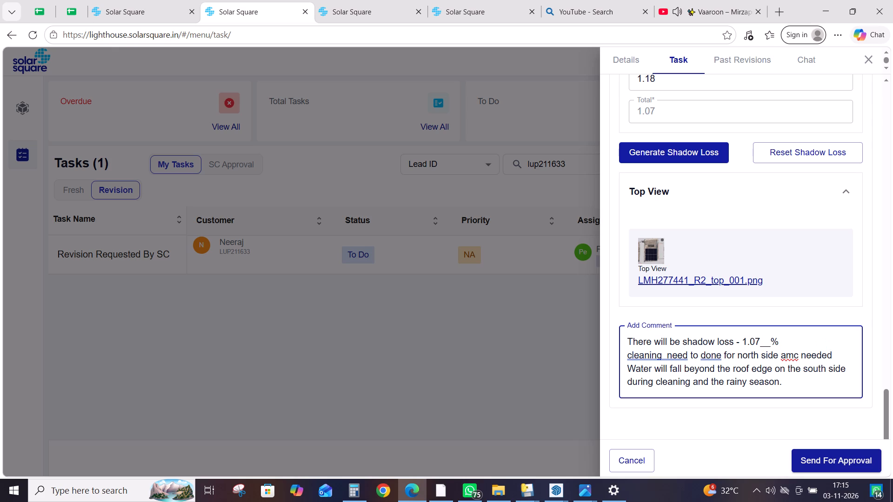